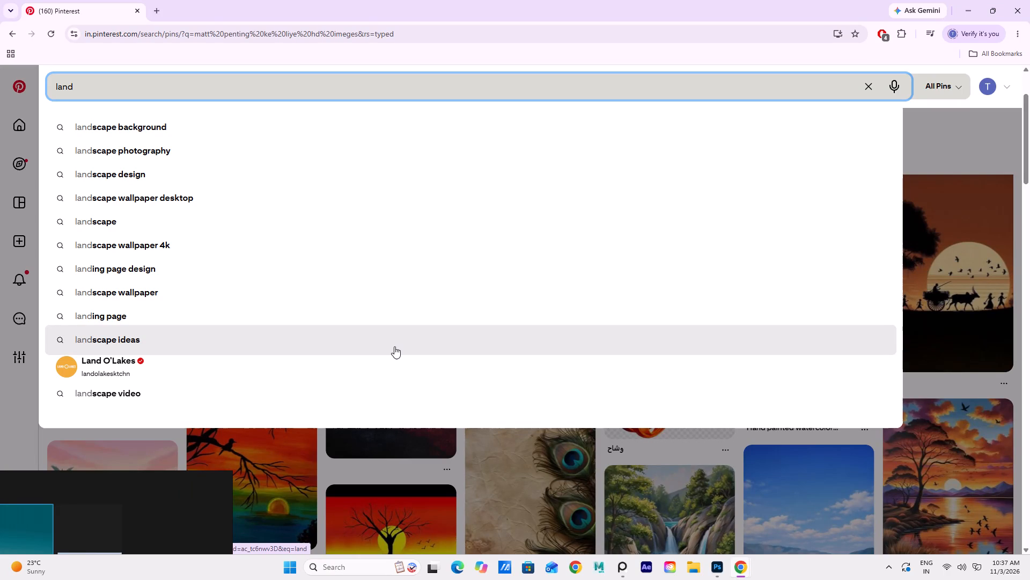
Search Pinterest for "landscap raw pictures".
{"action": "key", "text": "s"}
{"action": "type", "text": "cap"}
{"action": "key", "text": "space"}
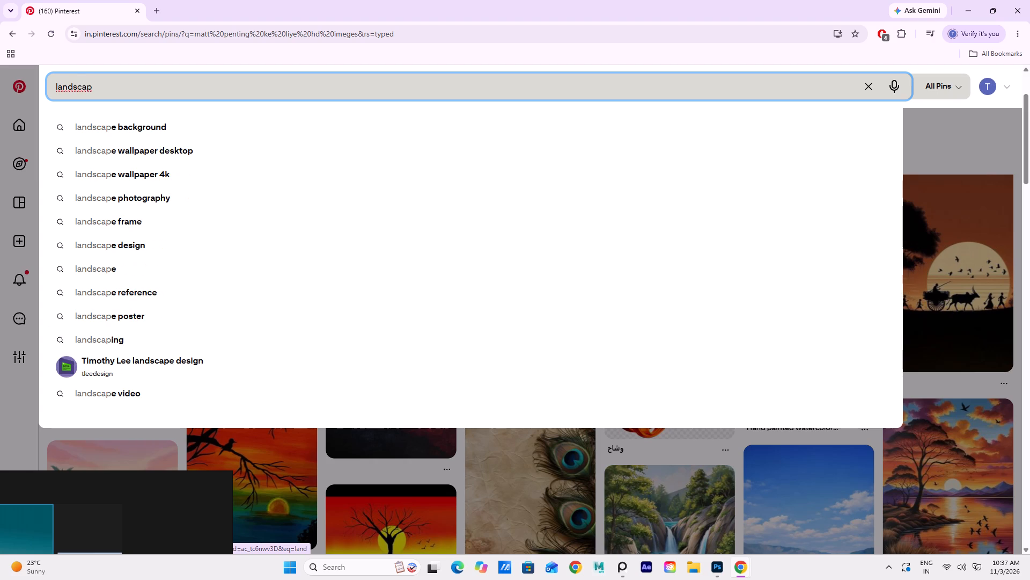
{"action": "type", "text": "ra"}
{"action": "type", "text": "w"}
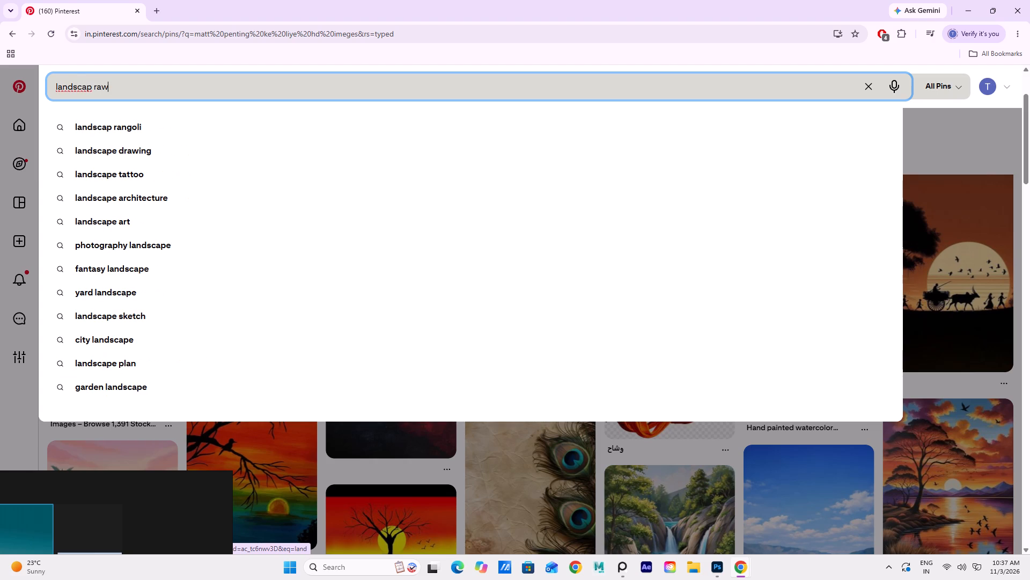
{"action": "key", "text": "space"}
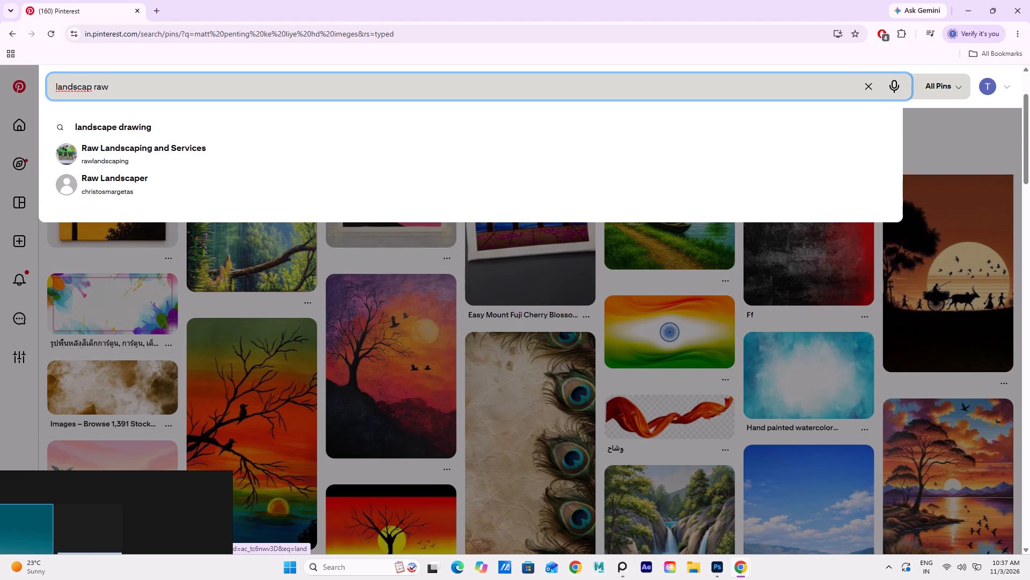
{"action": "type", "text": "pictures"}
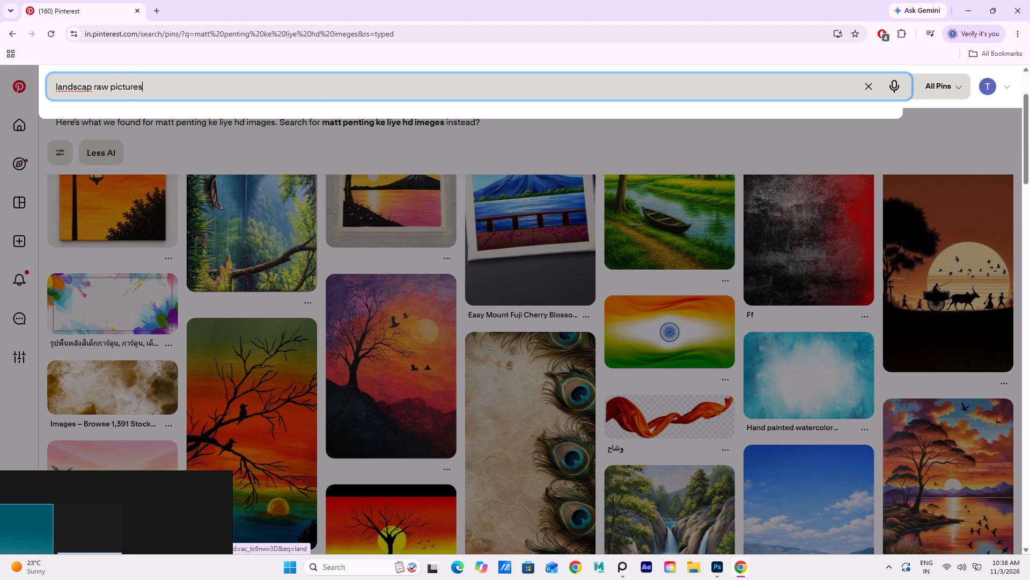
{"action": "key", "text": "Return"}
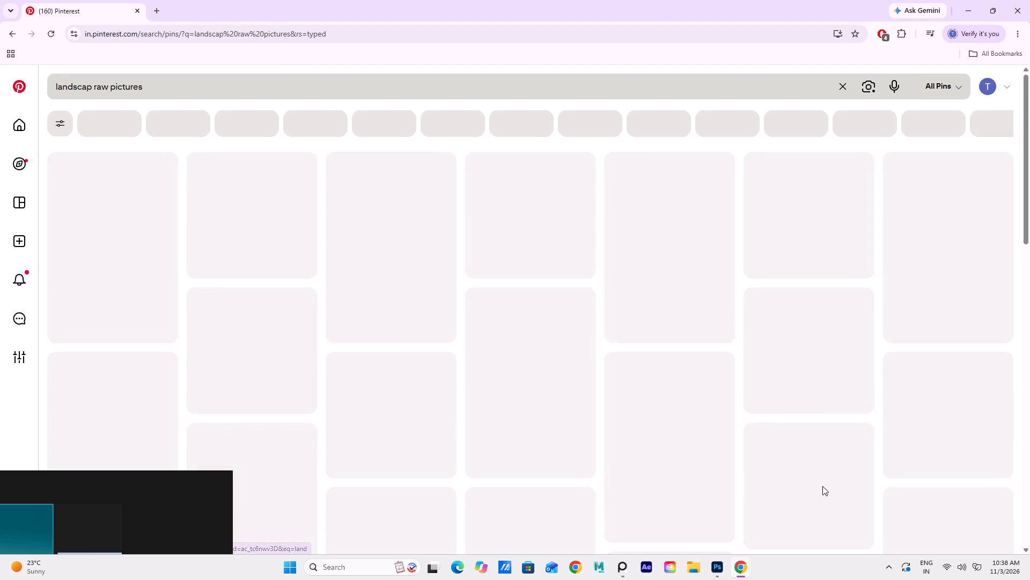
Browse the landscape results and open the pin of a lone small tree on a green field under blue sky.
{"action": "scroll", "coordinate": [525, 432], "scroll_direction": "down", "scroll_amount": 12}
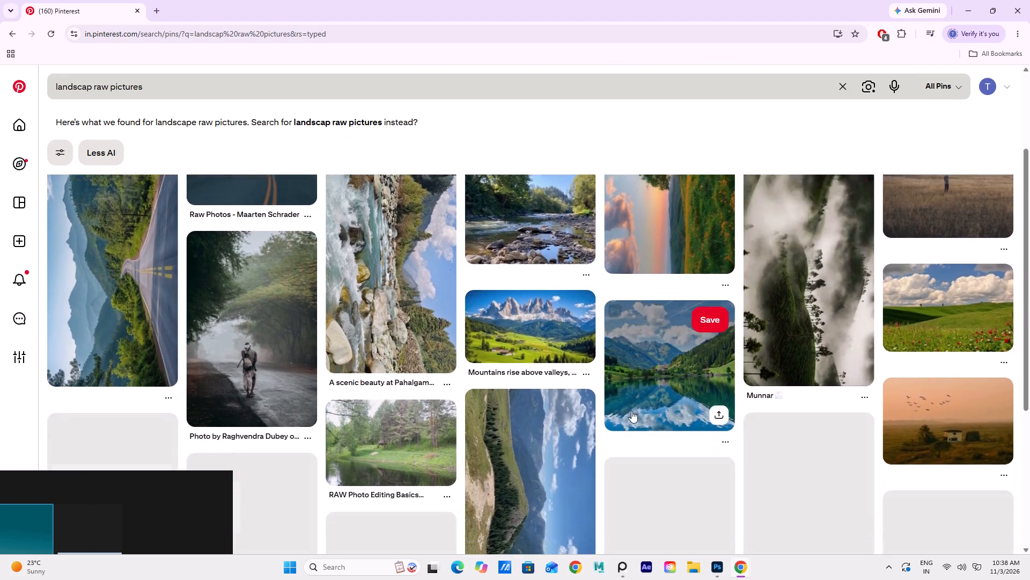
{"action": "scroll", "coordinate": [631, 411], "scroll_direction": "down", "scroll_amount": 20}
{"action": "scroll", "coordinate": [631, 411], "scroll_direction": "down", "scroll_amount": 2}
{"action": "right_click_drag", "start_coordinate": [477, 372], "coordinate": [443, 393]}
{"action": "right_click_drag", "start_coordinate": [417, 385], "coordinate": [407, 395]}
{"action": "scroll", "coordinate": [442, 521], "scroll_direction": "down", "scroll_amount": 15}
{"action": "scroll", "coordinate": [461, 528], "scroll_direction": "up", "scroll_amount": 2}
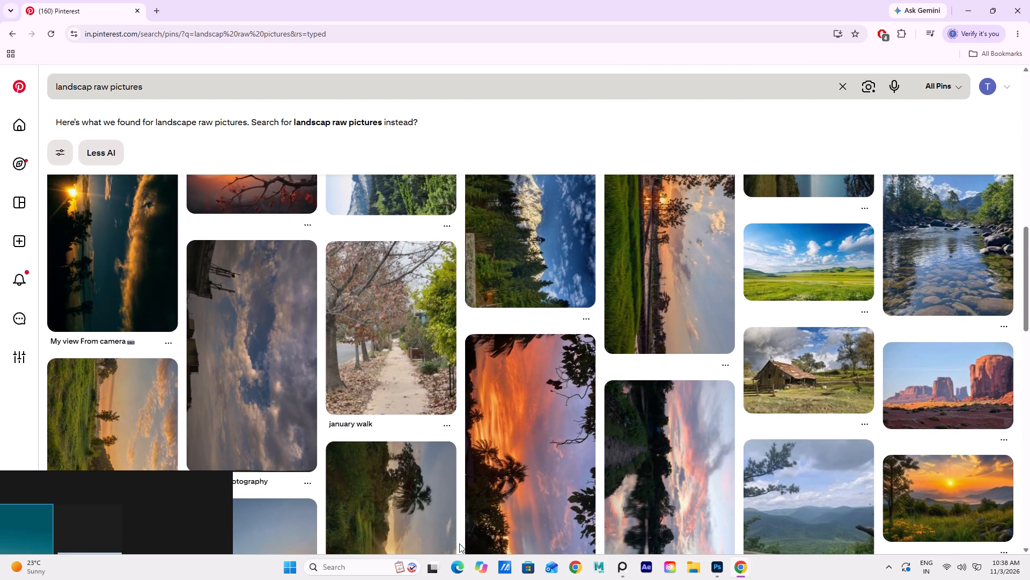
{"action": "scroll", "coordinate": [362, 502], "scroll_direction": "down", "scroll_amount": 6}
{"action": "scroll", "coordinate": [666, 440], "scroll_direction": "down", "scroll_amount": 5}
{"action": "scroll", "coordinate": [900, 390], "scroll_direction": "down", "scroll_amount": 15}
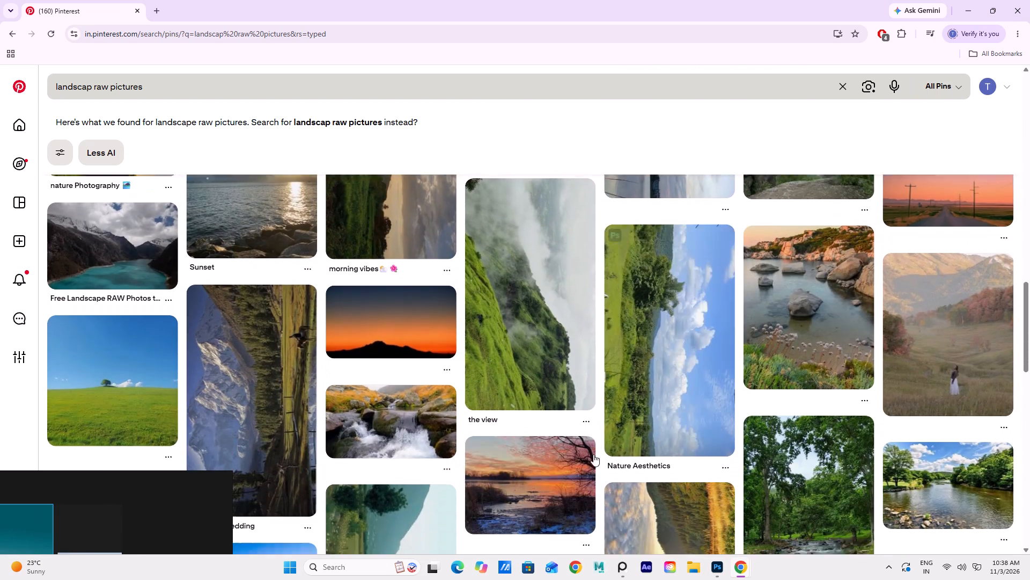
{"action": "scroll", "coordinate": [593, 454], "scroll_direction": "down", "scroll_amount": 13}
{"action": "scroll", "coordinate": [569, 439], "scroll_direction": "up", "scroll_amount": 3}
{"action": "scroll", "coordinate": [413, 352], "scroll_direction": "up", "scroll_amount": 7}
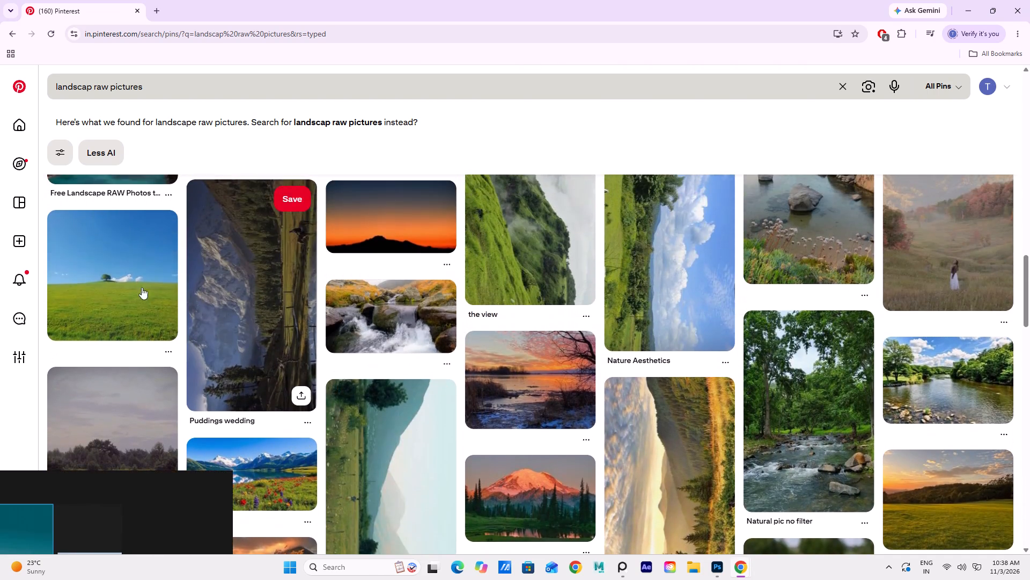
{"action": "left_click", "coordinate": [79, 287]}
Reposition the PureRef window over the browser's lower corner so both reference images are in view.
{"action": "right_click_drag", "start_coordinate": [52, 507], "coordinate": [244, 427]}
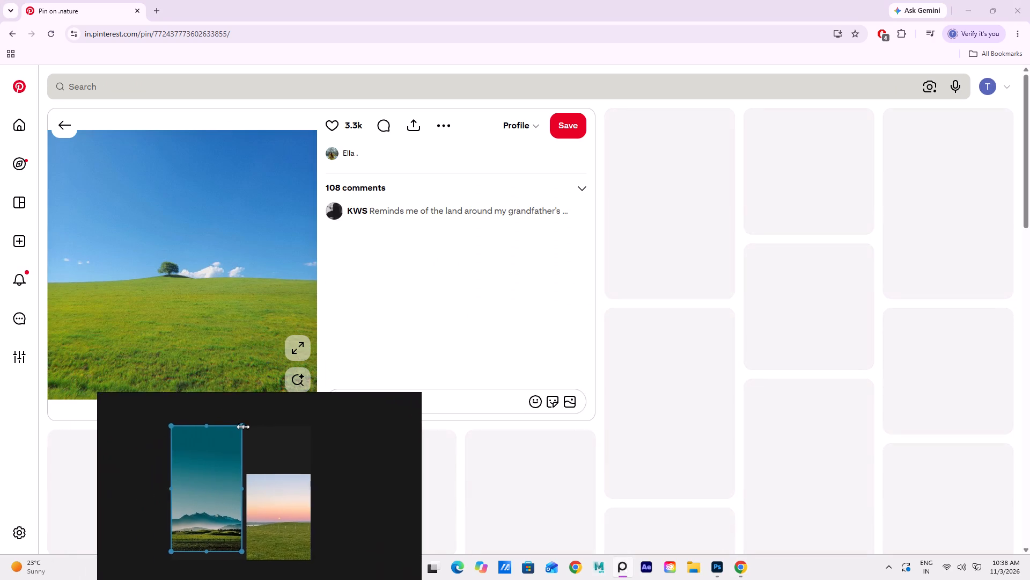
{"action": "right_click_drag", "start_coordinate": [244, 427], "coordinate": [110, 440]}
Examine the pins related to the green field image for suitable landscape references.
{"action": "scroll", "coordinate": [539, 439], "scroll_direction": "down", "scroll_amount": 4}
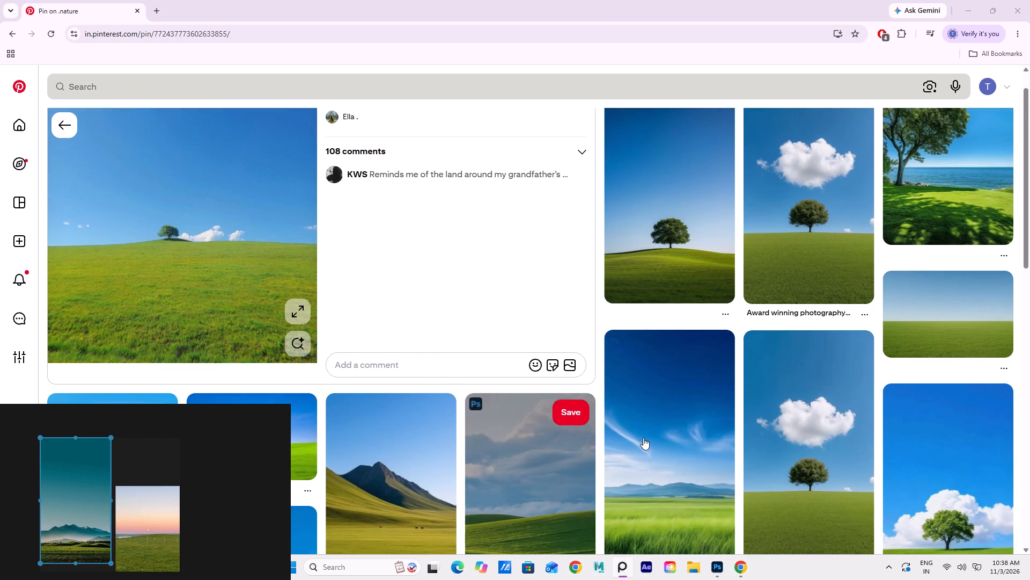
{"action": "scroll", "coordinate": [643, 438], "scroll_direction": "down", "scroll_amount": 2}
{"action": "scroll", "coordinate": [644, 432], "scroll_direction": "up", "scroll_amount": 3}
{"action": "scroll", "coordinate": [644, 432], "scroll_direction": "down", "scroll_amount": 7}
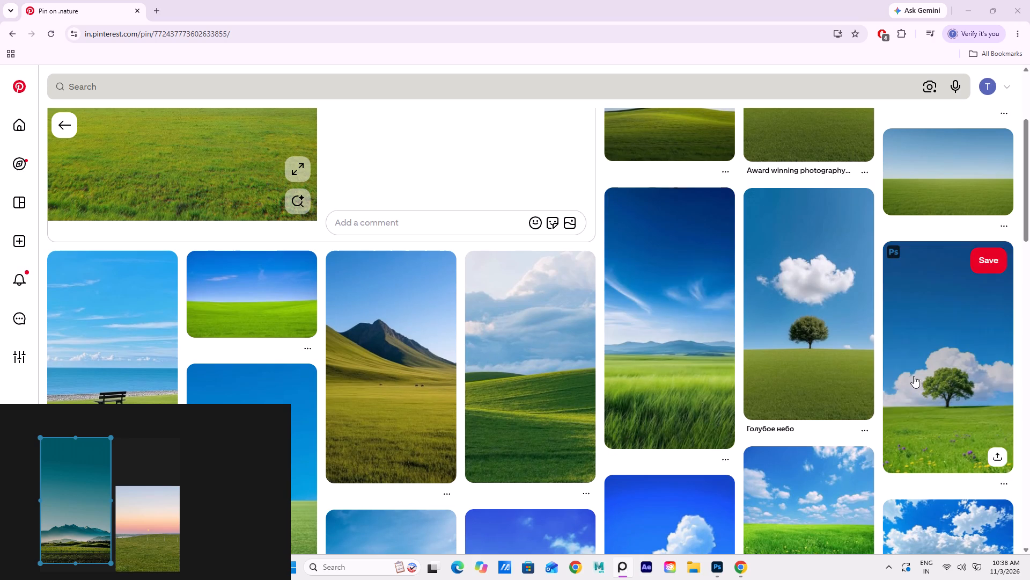
{"action": "scroll", "coordinate": [458, 504], "scroll_direction": "down", "scroll_amount": 1}
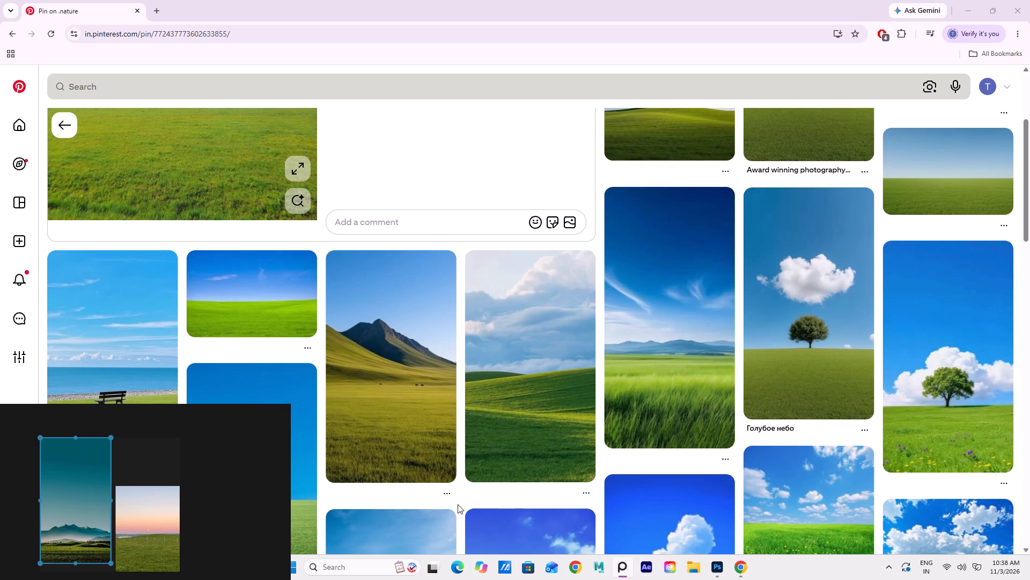
{"action": "scroll", "coordinate": [458, 504], "scroll_direction": "down", "scroll_amount": 3}
{"action": "scroll", "coordinate": [896, 421], "scroll_direction": "down", "scroll_amount": 2}
{"action": "scroll", "coordinate": [615, 451], "scroll_direction": "down", "scroll_amount": 3}
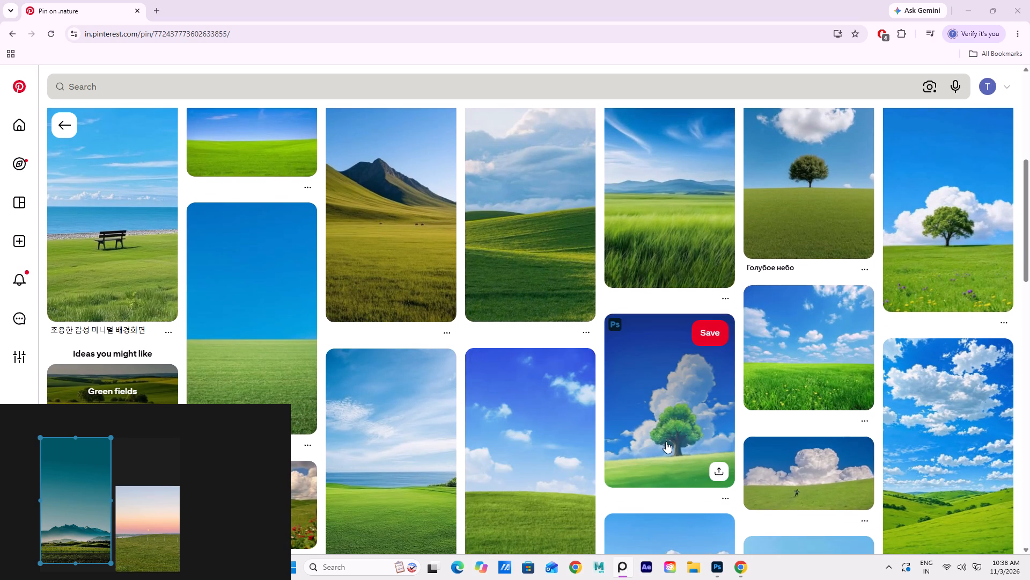
Rerun the recent search "landscap raw pictures" and look through its results for suitable landscape photos.
{"action": "left_click", "coordinate": [151, 90]}
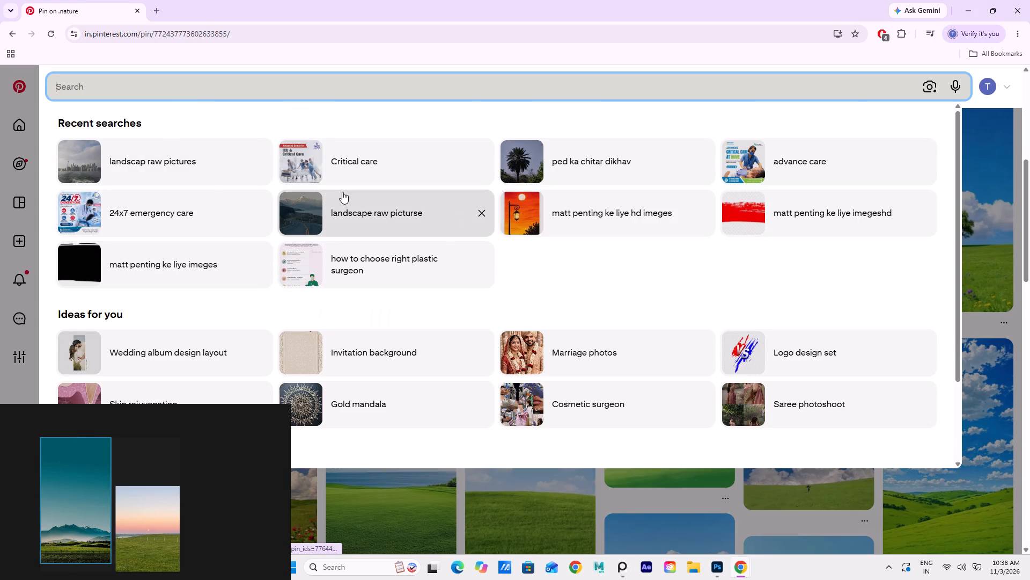
{"action": "left_click", "coordinate": [204, 165]}
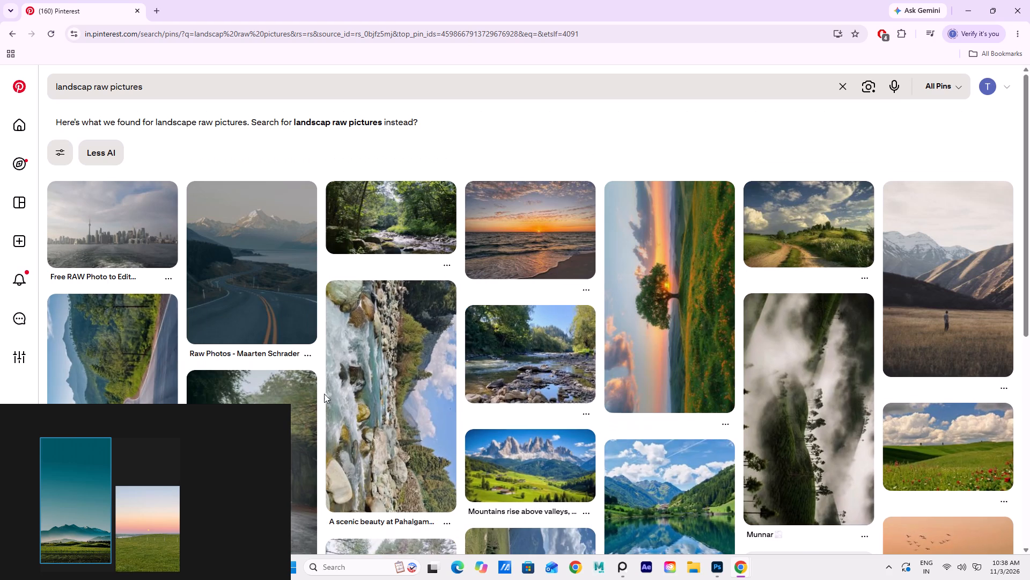
{"action": "scroll", "coordinate": [403, 382], "scroll_direction": "down", "scroll_amount": 20}
{"action": "scroll", "coordinate": [171, 188], "scroll_direction": "down", "scroll_amount": 2}
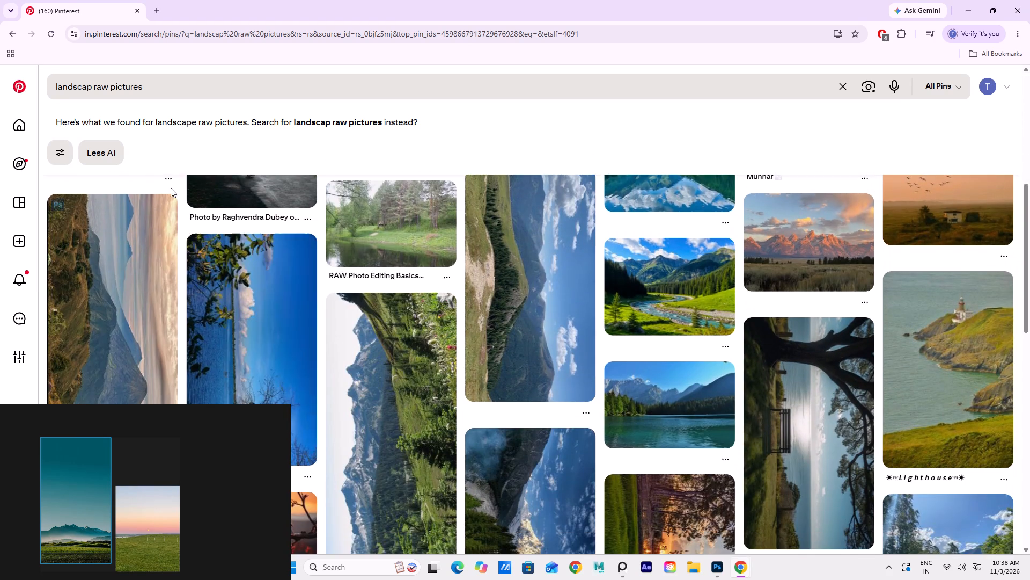
{"action": "scroll", "coordinate": [171, 188], "scroll_direction": "down", "scroll_amount": 14}
{"action": "scroll", "coordinate": [172, 220], "scroll_direction": "up", "scroll_amount": 1}
{"action": "scroll", "coordinate": [189, 245], "scroll_direction": "down", "scroll_amount": 20}
{"action": "scroll", "coordinate": [189, 245], "scroll_direction": "down", "scroll_amount": 8}
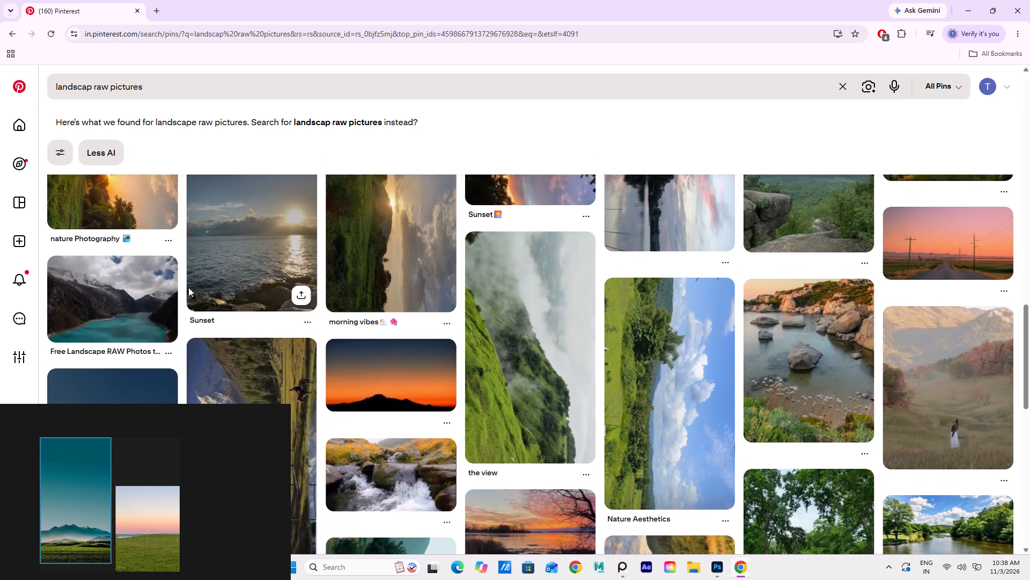
{"action": "scroll", "coordinate": [188, 287], "scroll_direction": "down", "scroll_amount": 12}
{"action": "scroll", "coordinate": [180, 290], "scroll_direction": "up", "scroll_amount": 1}
{"action": "scroll", "coordinate": [180, 290], "scroll_direction": "down", "scroll_amount": 15}
{"action": "scroll", "coordinate": [179, 280], "scroll_direction": "down", "scroll_amount": 6}
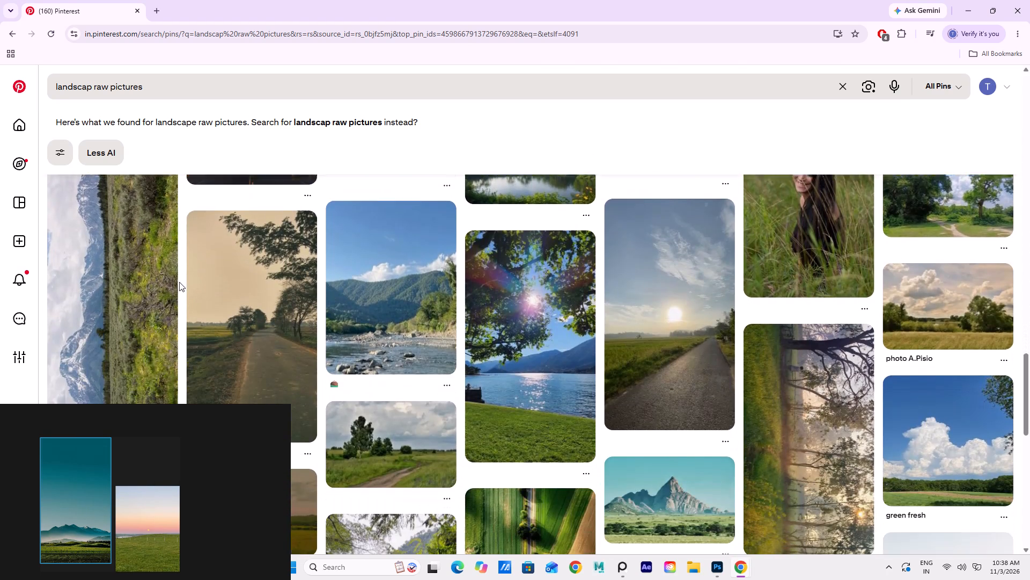
{"action": "scroll", "coordinate": [179, 282], "scroll_direction": "down", "scroll_amount": 6}
{"action": "scroll", "coordinate": [179, 285], "scroll_direction": "down", "scroll_amount": 18}
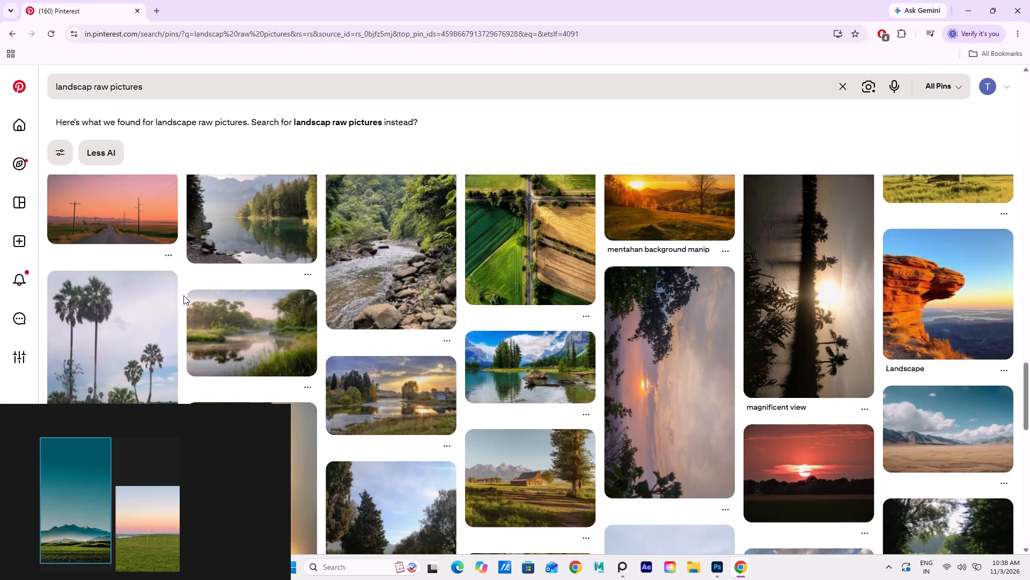
{"action": "scroll", "coordinate": [183, 295], "scroll_direction": "down", "scroll_amount": 20}
{"action": "scroll", "coordinate": [183, 295], "scroll_direction": "down", "scroll_amount": 19}
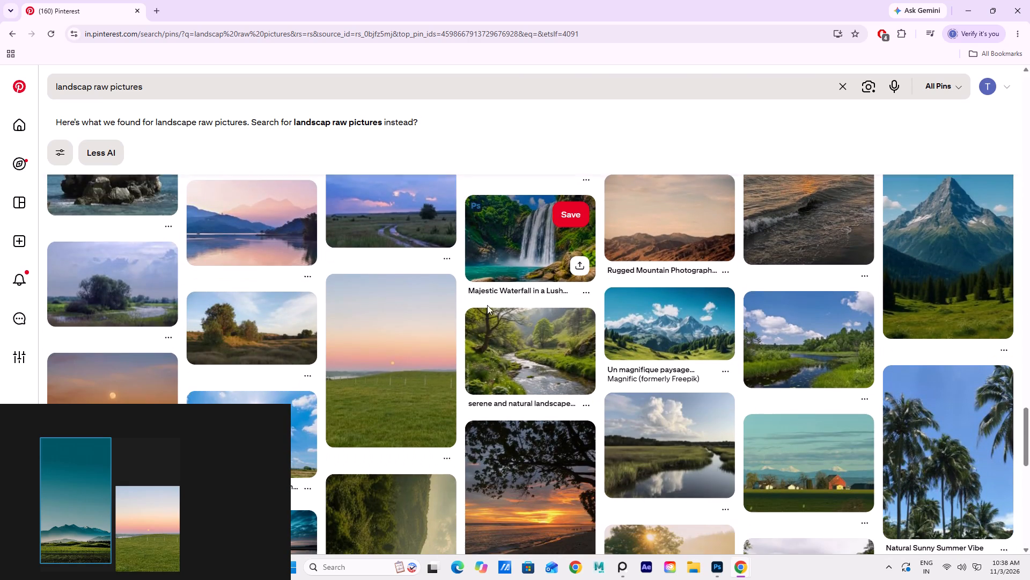
{"action": "scroll", "coordinate": [487, 305], "scroll_direction": "down", "scroll_amount": 6}
Open the pin of a pink sunset over a green field and examine its related images.
{"action": "left_click", "coordinate": [409, 254]}
{"action": "scroll", "coordinate": [626, 436], "scroll_direction": "down", "scroll_amount": 5}
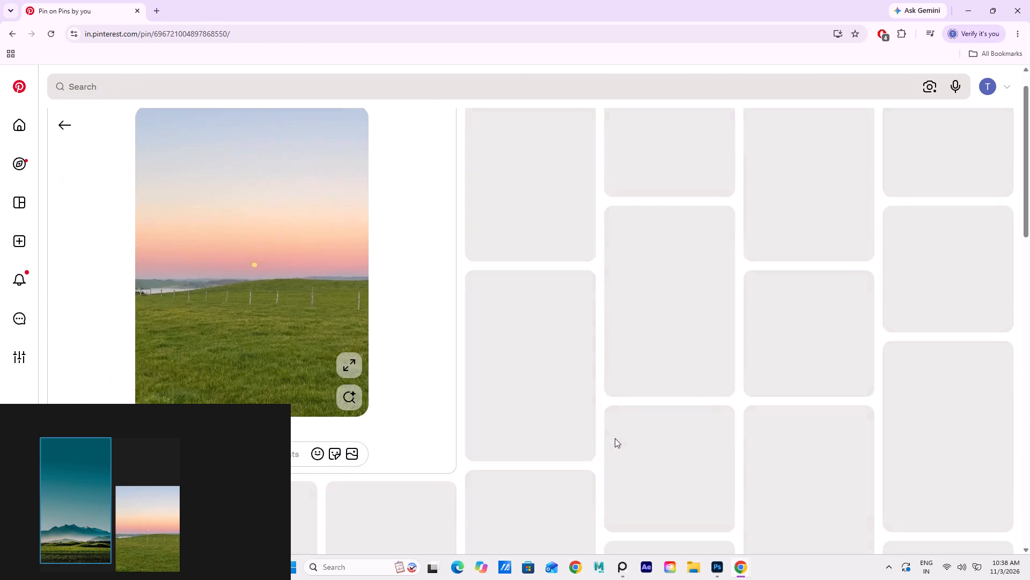
{"action": "scroll", "coordinate": [615, 438], "scroll_direction": "down", "scroll_amount": 11}
{"action": "scroll", "coordinate": [557, 401], "scroll_direction": "up", "scroll_amount": 6}
{"action": "scroll", "coordinate": [557, 391], "scroll_direction": "down", "scroll_amount": 14}
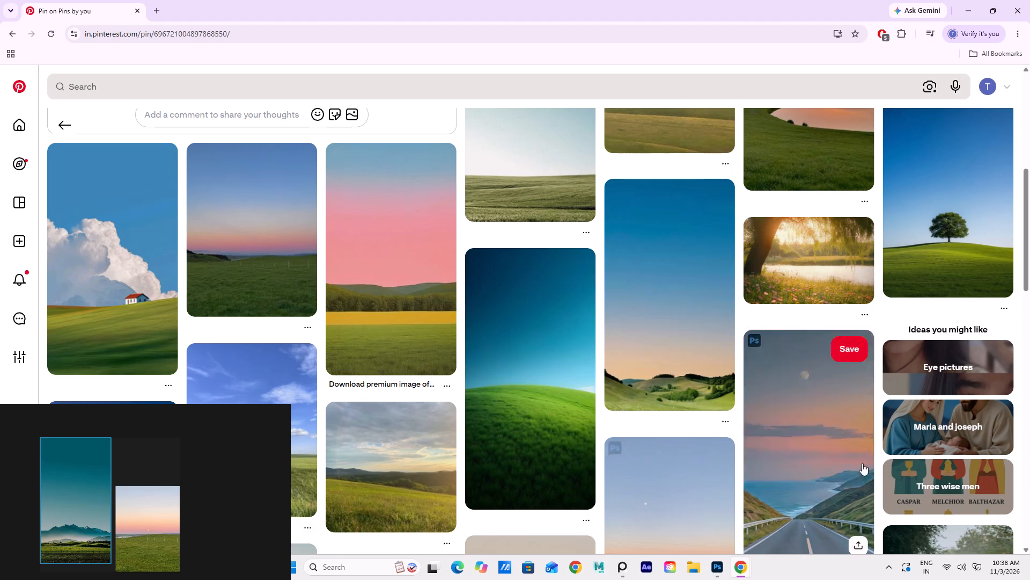
{"action": "scroll", "coordinate": [623, 426], "scroll_direction": "down", "scroll_amount": 7}
{"action": "scroll", "coordinate": [395, 380], "scroll_direction": "down", "scroll_amount": 11}
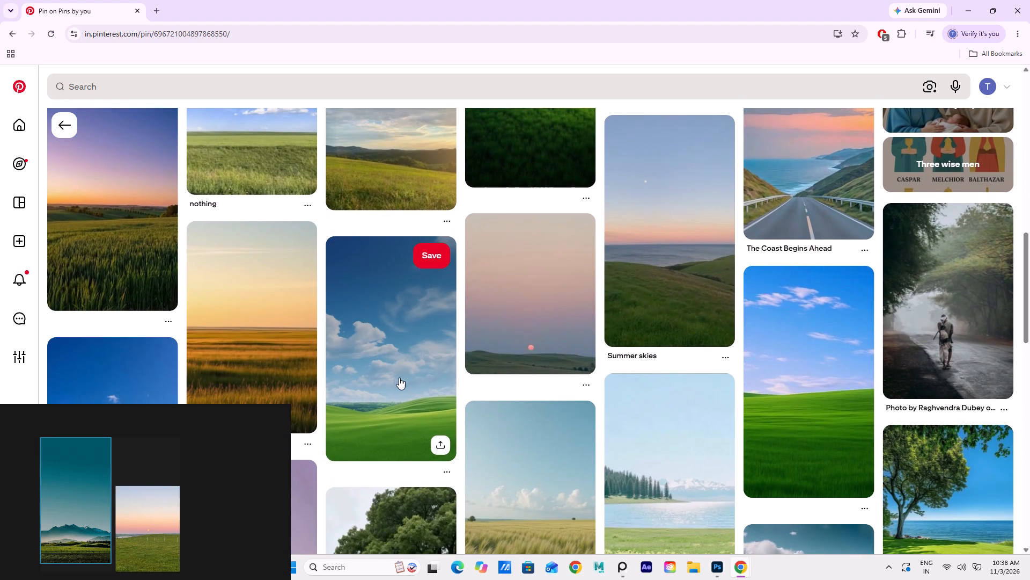
{"action": "scroll", "coordinate": [403, 369], "scroll_direction": "down", "scroll_amount": 12}
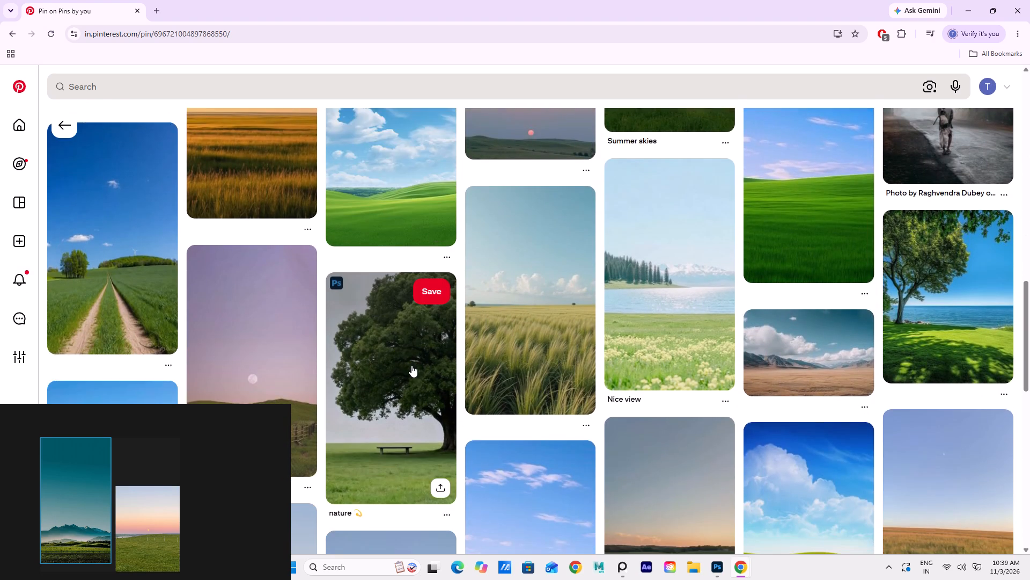
{"action": "scroll", "coordinate": [411, 365], "scroll_direction": "down", "scroll_amount": 5}
Open the "nature" pin of a large green tree with a bench and examine its related images.
{"action": "left_click", "coordinate": [409, 354]}
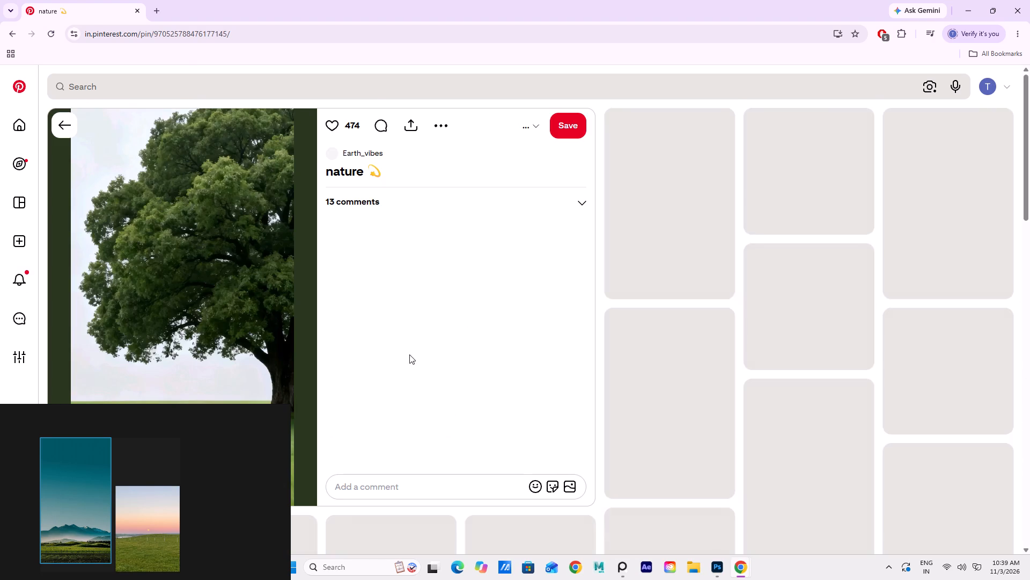
{"action": "scroll", "coordinate": [626, 380], "scroll_direction": "down", "scroll_amount": 6}
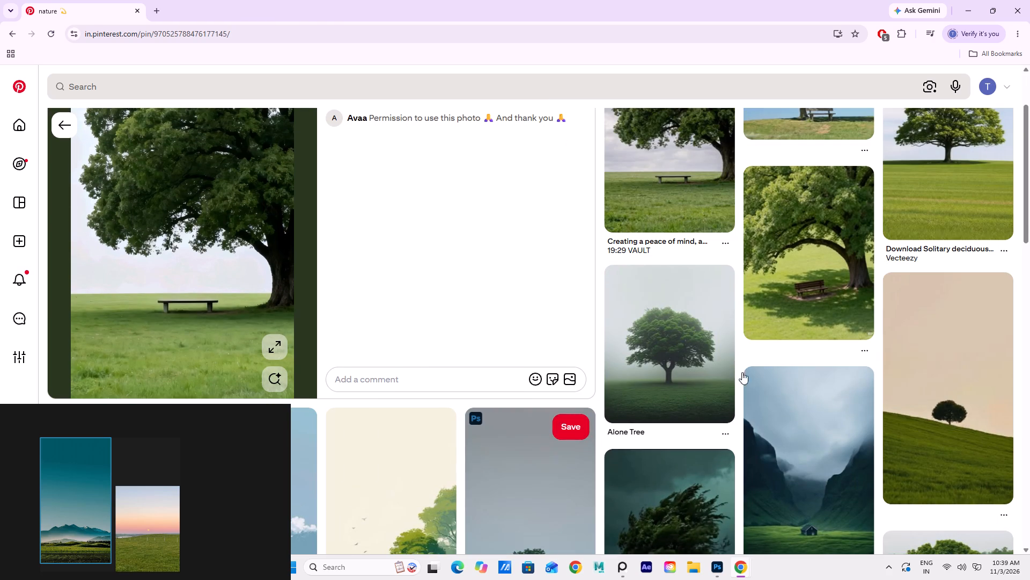
{"action": "scroll", "coordinate": [645, 395], "scroll_direction": "down", "scroll_amount": 5}
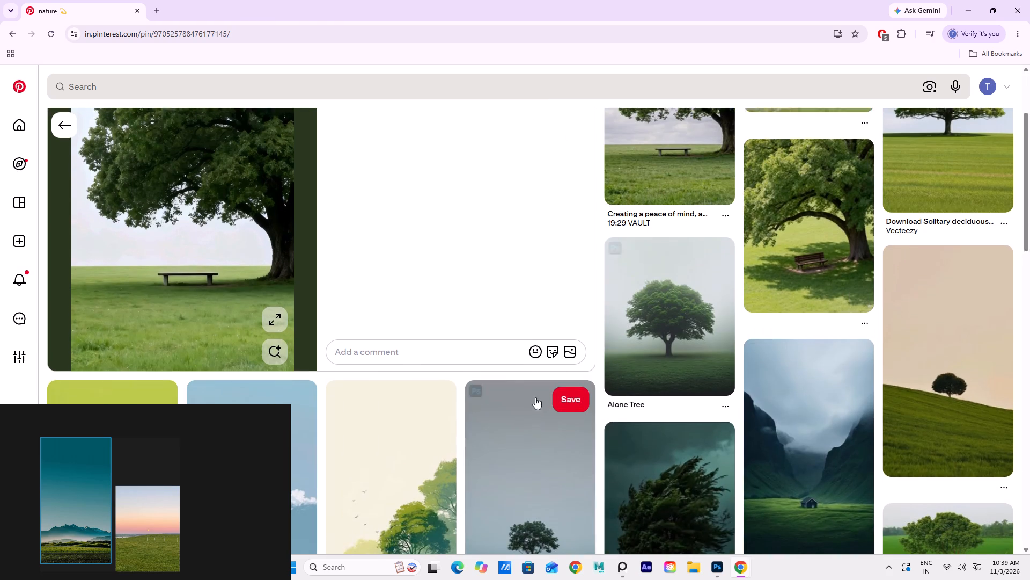
{"action": "scroll", "coordinate": [519, 373], "scroll_direction": "down", "scroll_amount": 15}
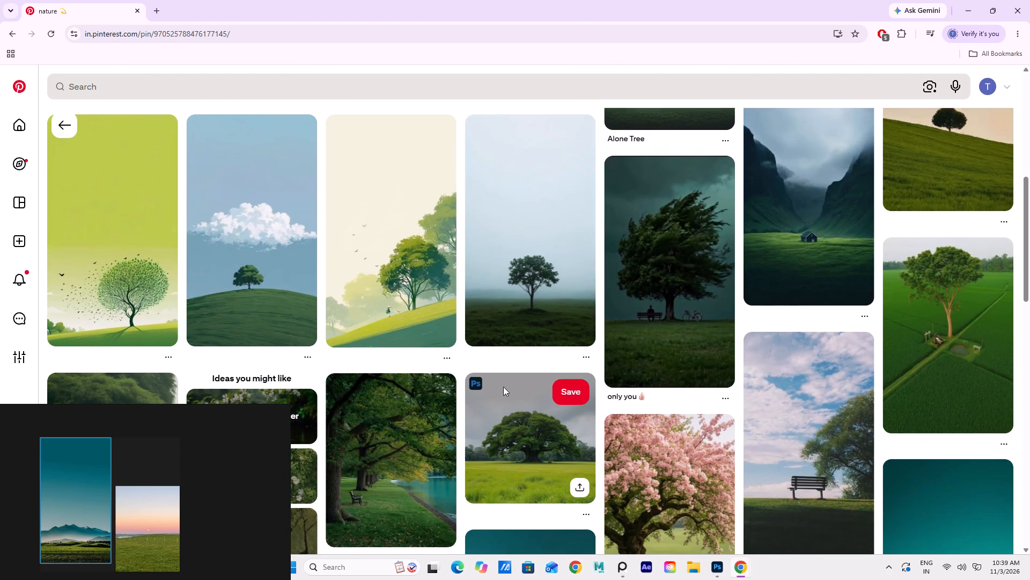
{"action": "scroll", "coordinate": [503, 387], "scroll_direction": "down", "scroll_amount": 2}
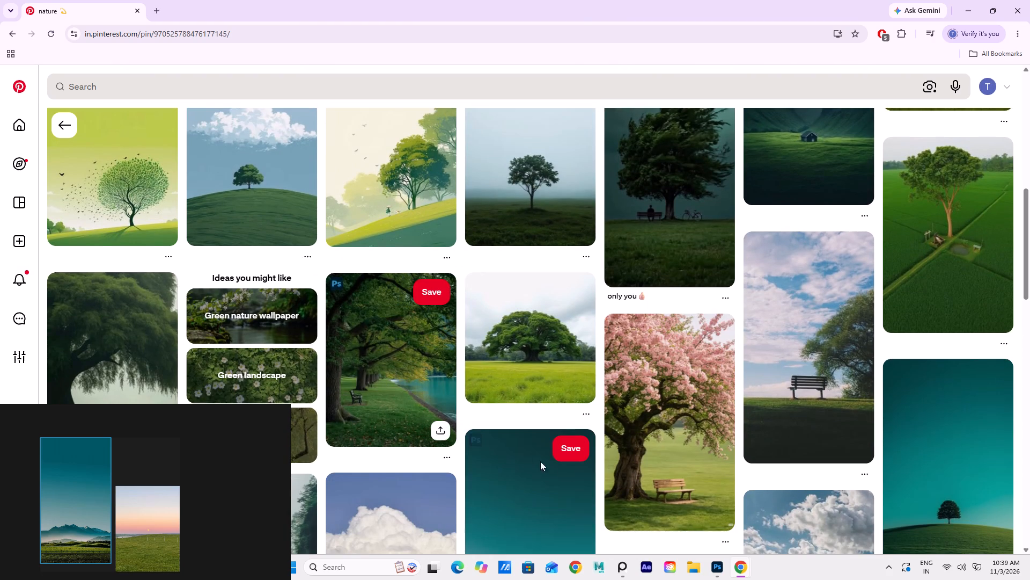
Open the pin of a pink blossoming tree with a bench, copy its image and paste it onto the PureRef board.
{"action": "left_click", "coordinate": [644, 452]}
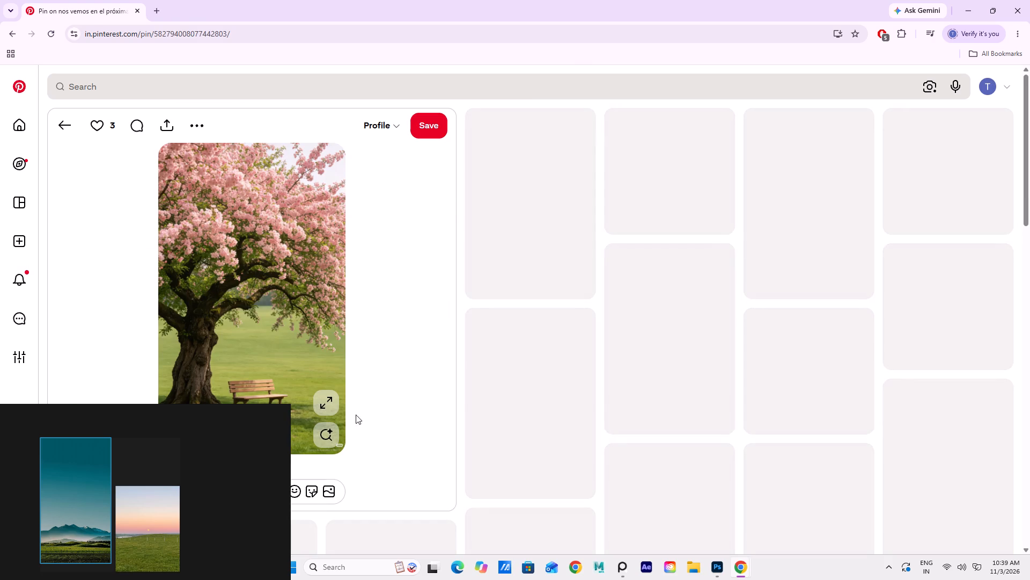
{"action": "right_click_drag", "start_coordinate": [250, 327], "coordinate": [242, 331]}
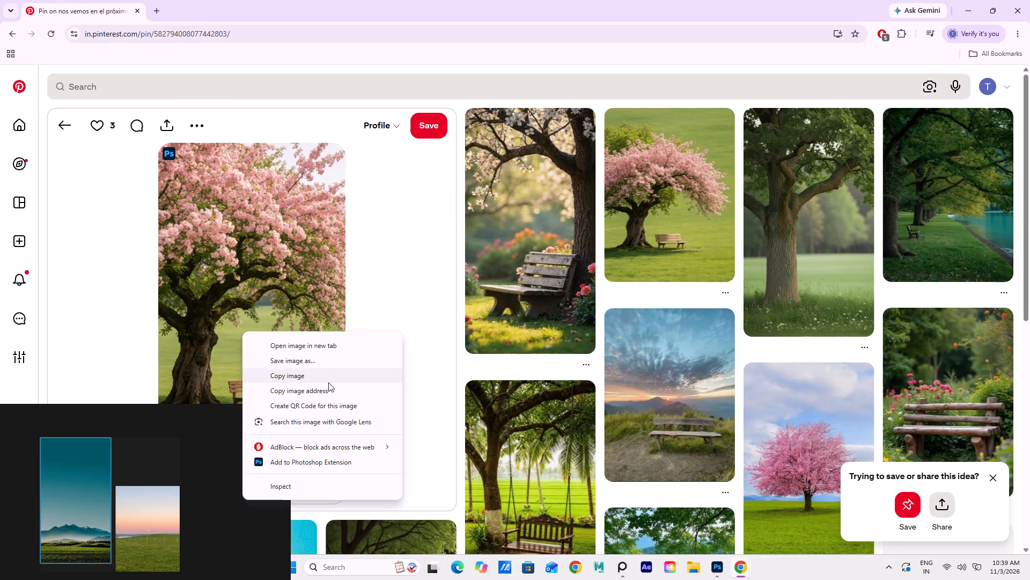
{"action": "left_click", "coordinate": [320, 373]}
{"action": "left_click", "coordinate": [216, 476]}
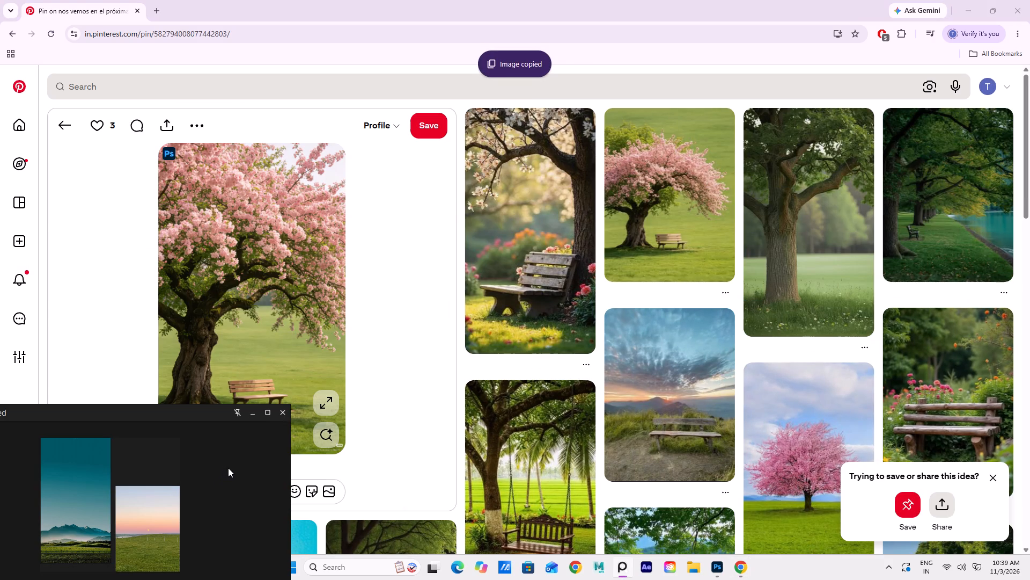
{"action": "key", "text": "ctrl+v"}
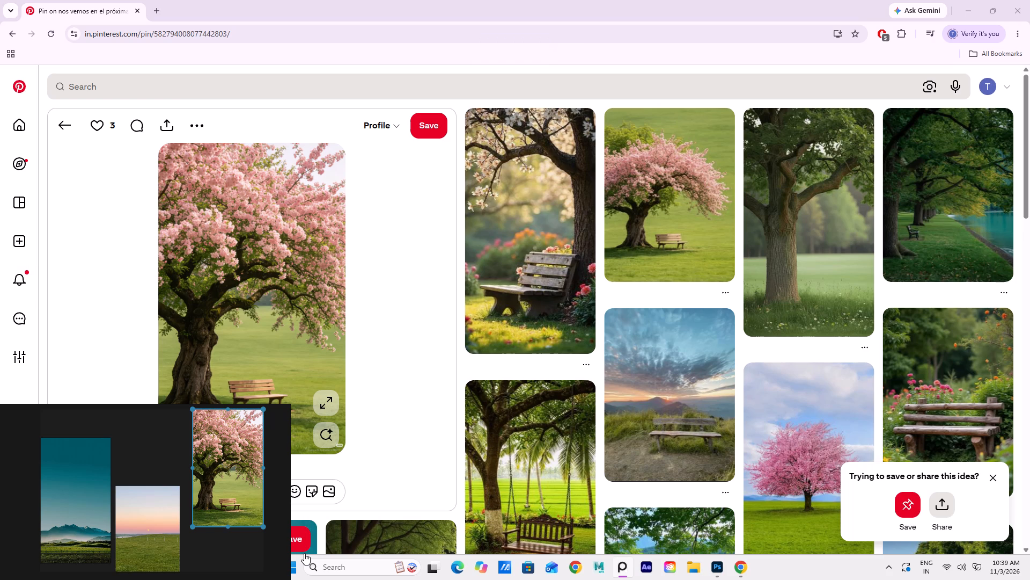
Open the related pin of a lone pink blossoming tree on a green field, copy its image and paste it onto the PureRef board.
{"action": "scroll", "coordinate": [436, 311], "scroll_direction": "down", "scroll_amount": 1}
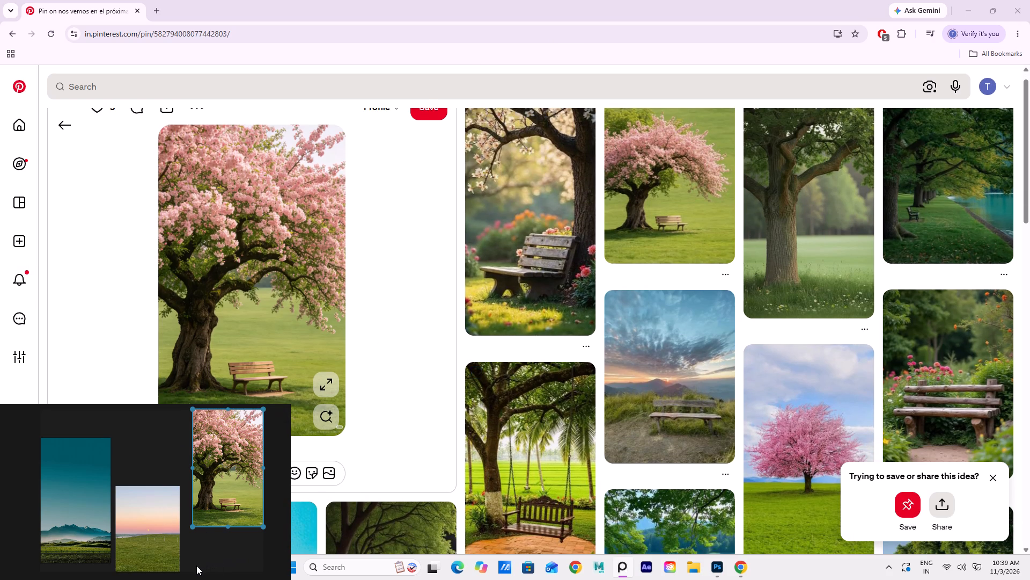
{"action": "scroll", "coordinate": [564, 448], "scroll_direction": "down", "scroll_amount": 2}
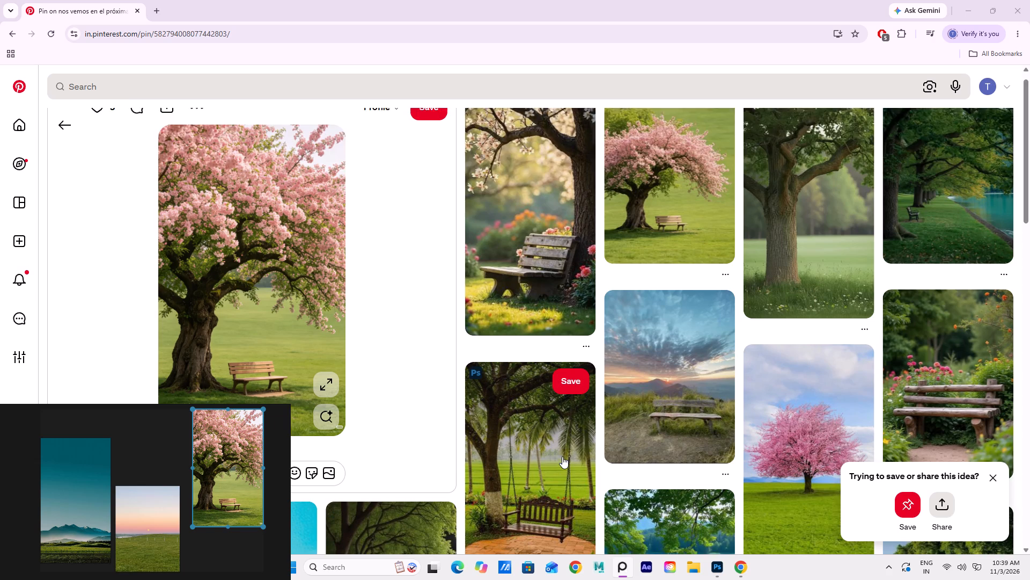
{"action": "scroll", "coordinate": [562, 456], "scroll_direction": "down", "scroll_amount": 2}
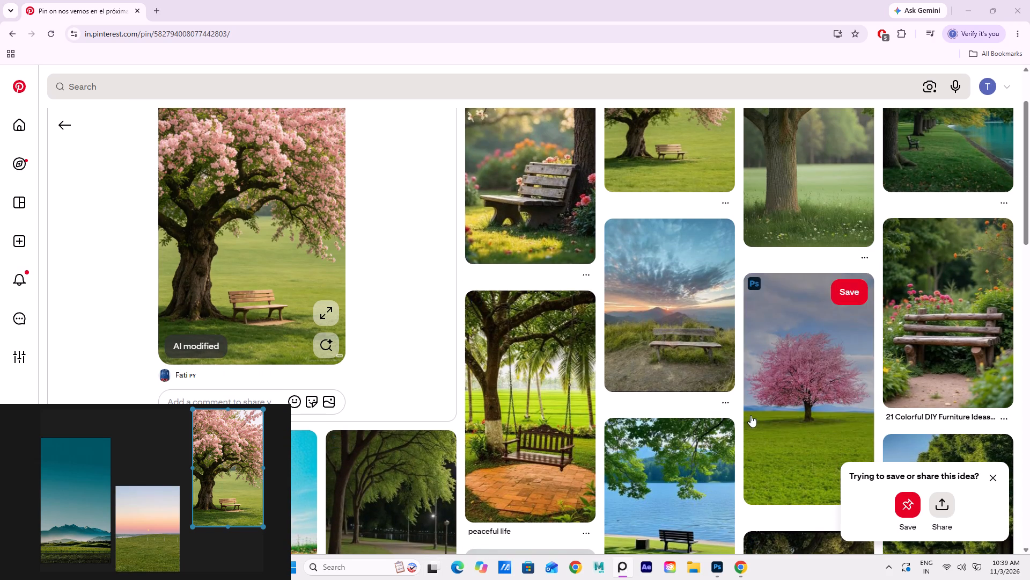
{"action": "scroll", "coordinate": [715, 435], "scroll_direction": "down", "scroll_amount": 3}
{"action": "scroll", "coordinate": [671, 441], "scroll_direction": "down", "scroll_amount": 6}
{"action": "scroll", "coordinate": [621, 440], "scroll_direction": "down", "scroll_amount": 6}
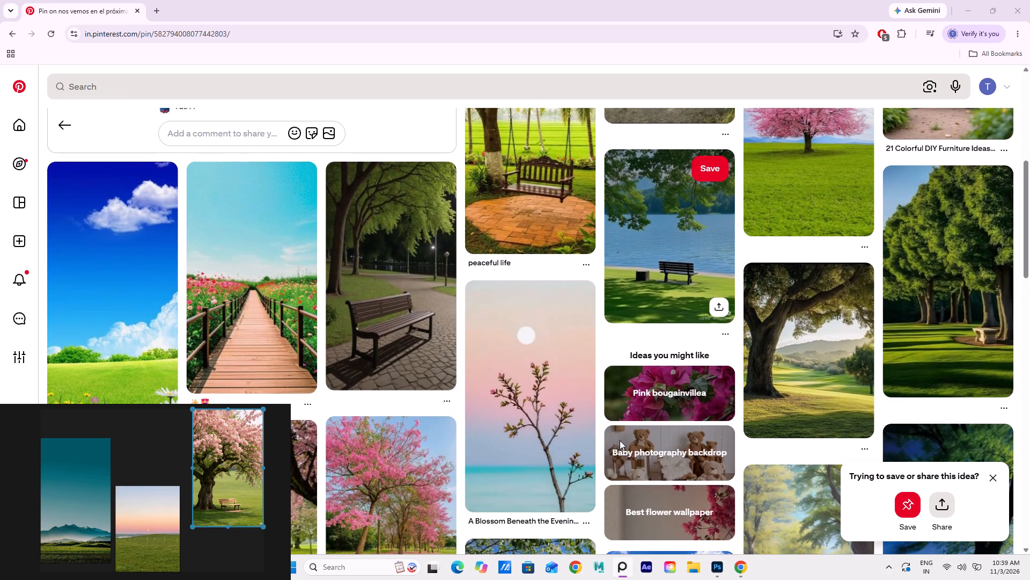
{"action": "scroll", "coordinate": [653, 424], "scroll_direction": "up", "scroll_amount": 7}
{"action": "left_click", "coordinate": [815, 272]}
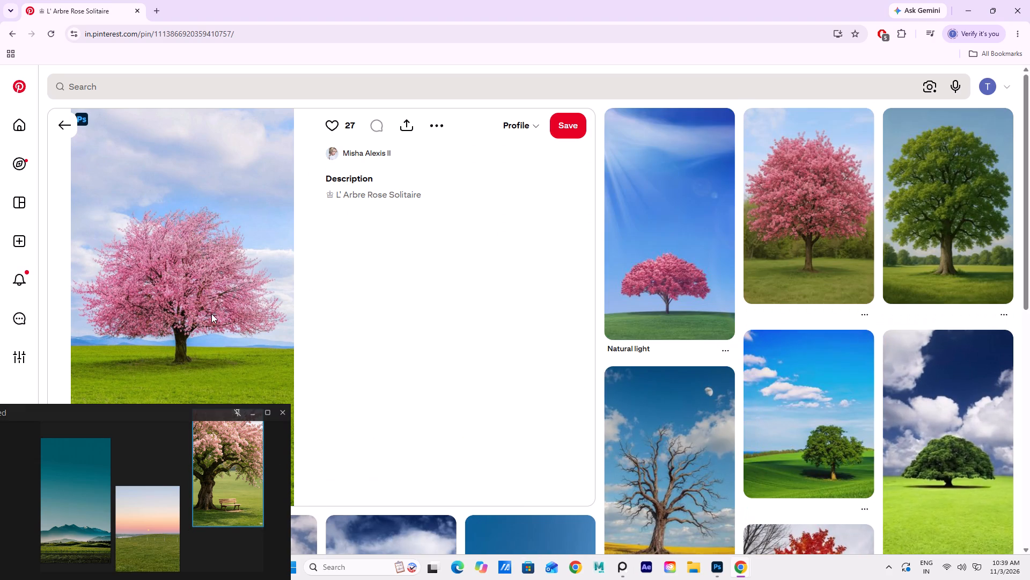
{"action": "right_click", "coordinate": [211, 314]}
{"action": "left_click", "coordinate": [258, 358]}
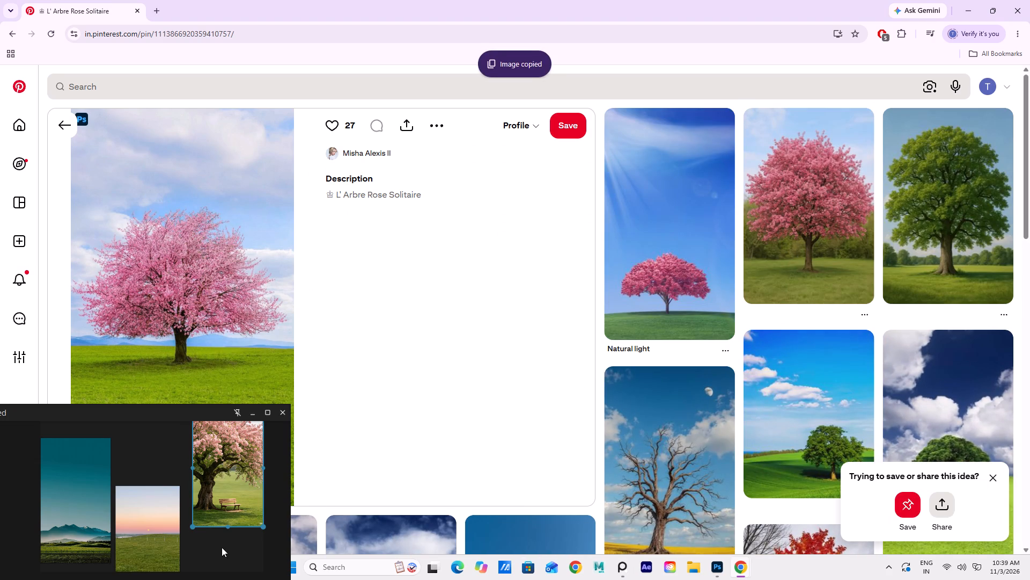
{"action": "scroll", "coordinate": [219, 552], "scroll_direction": "down", "scroll_amount": 4}
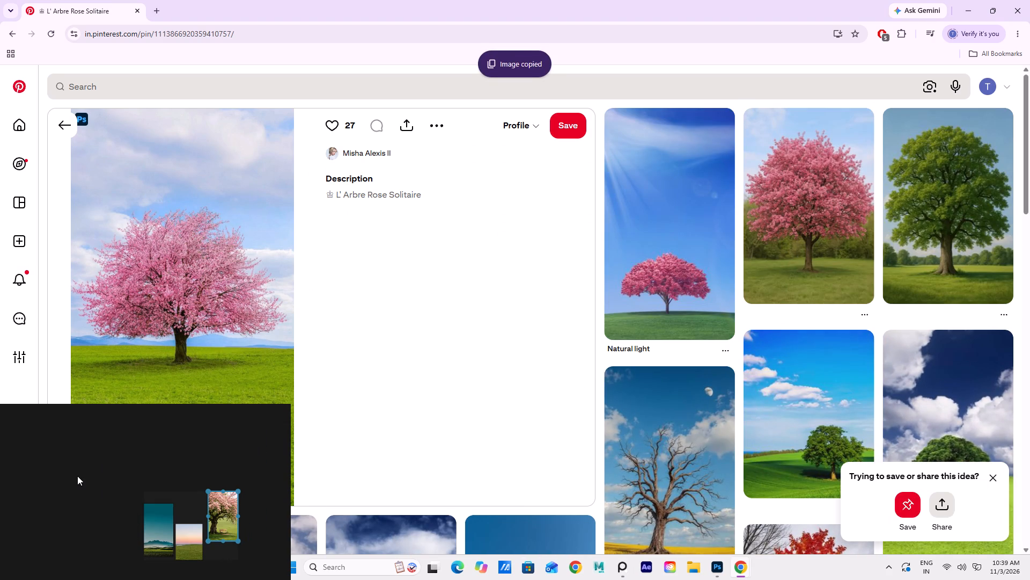
{"action": "left_click", "coordinate": [77, 476]}
{"action": "key", "text": "ctrl+v"}
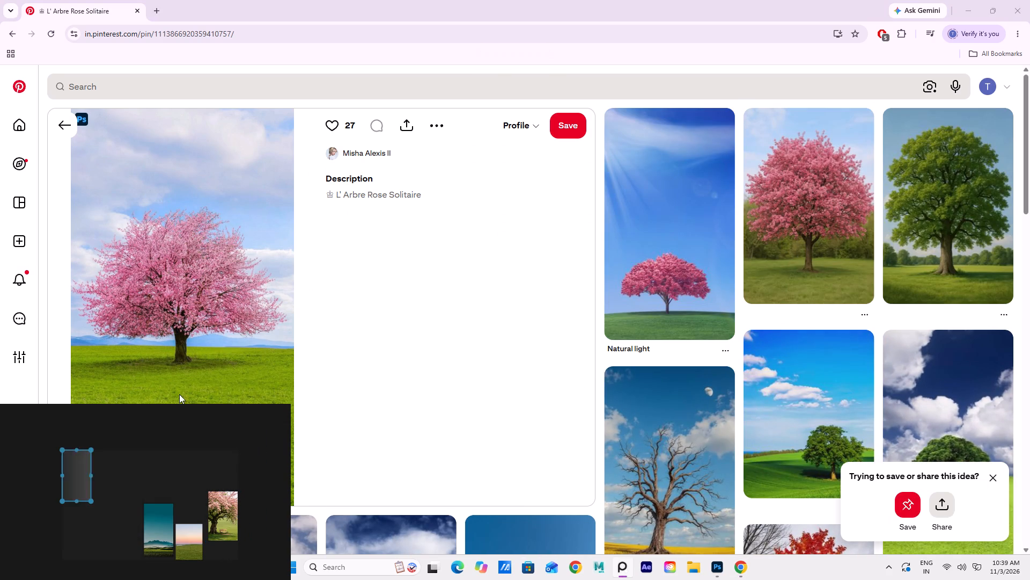
Look through the images related to the lone pink tree pin for further tree and field references.
{"action": "scroll", "coordinate": [238, 561], "scroll_direction": "down", "scroll_amount": 1}
{"action": "scroll", "coordinate": [557, 512], "scroll_direction": "down", "scroll_amount": 7}
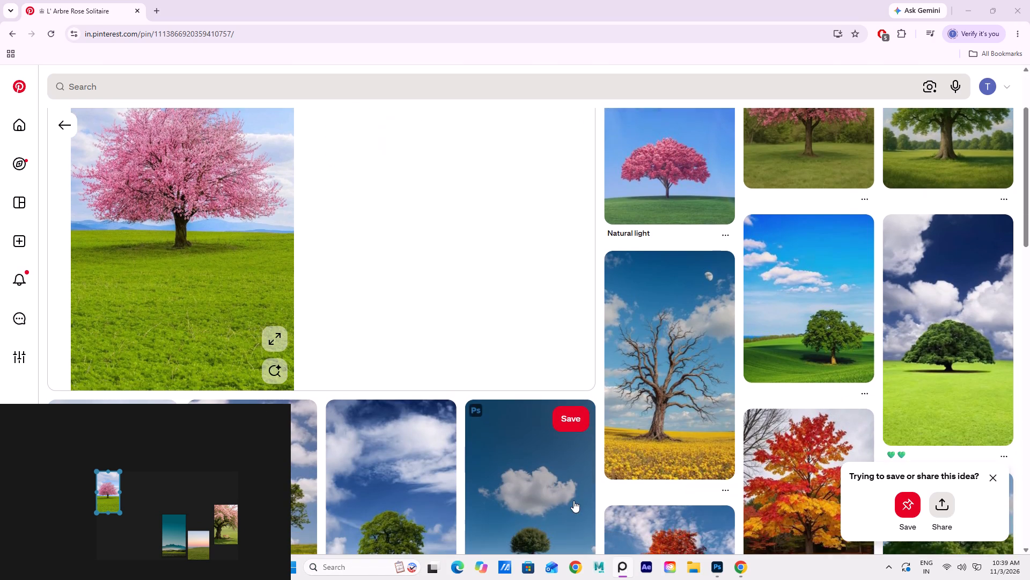
{"action": "scroll", "coordinate": [575, 498], "scroll_direction": "down", "scroll_amount": 6}
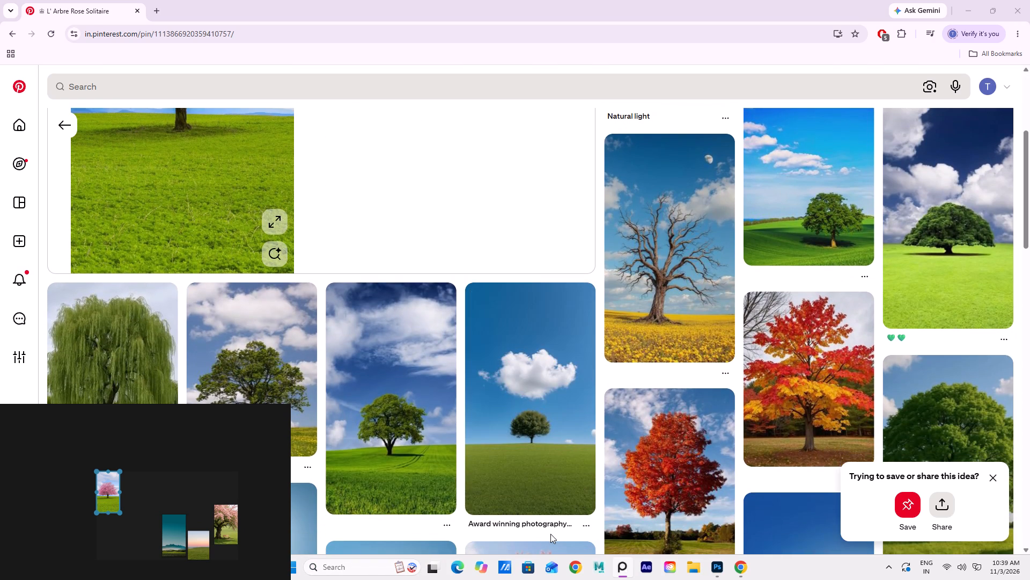
{"action": "scroll", "coordinate": [550, 538], "scroll_direction": "down", "scroll_amount": 5}
{"action": "scroll", "coordinate": [604, 488], "scroll_direction": "down", "scroll_amount": 7}
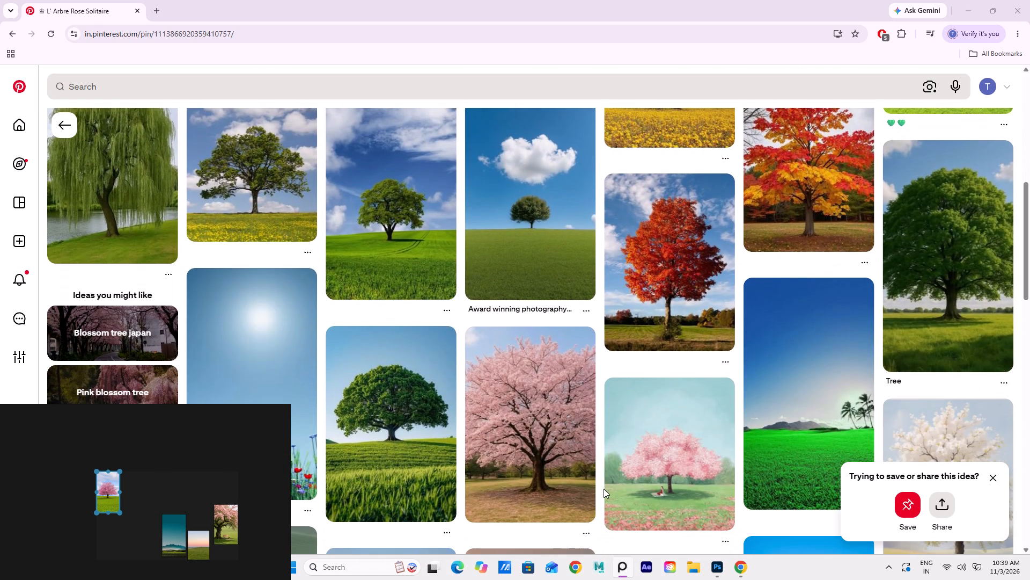
{"action": "scroll", "coordinate": [603, 495], "scroll_direction": "down", "scroll_amount": 17}
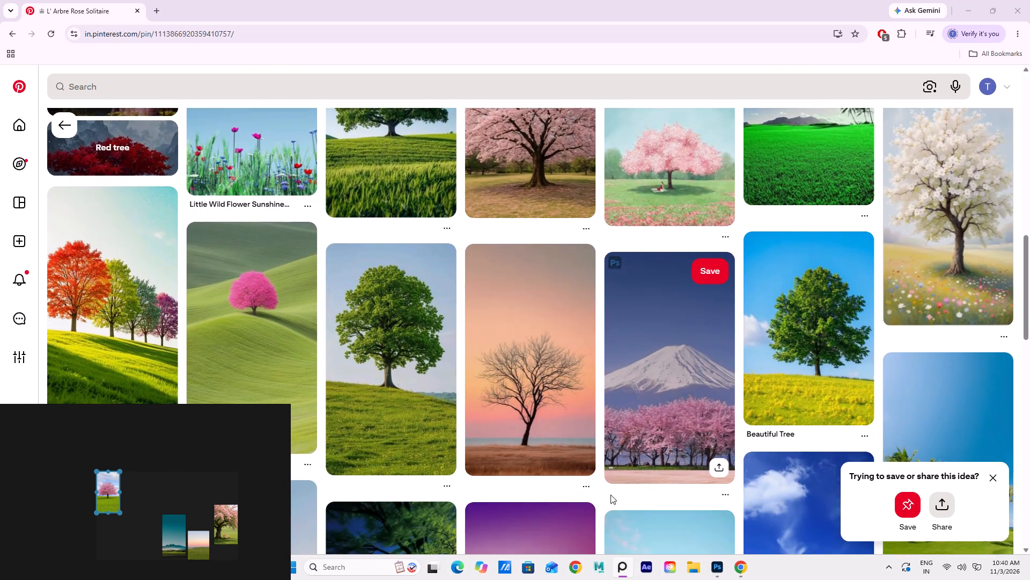
{"action": "scroll", "coordinate": [609, 495], "scroll_direction": "down", "scroll_amount": 5}
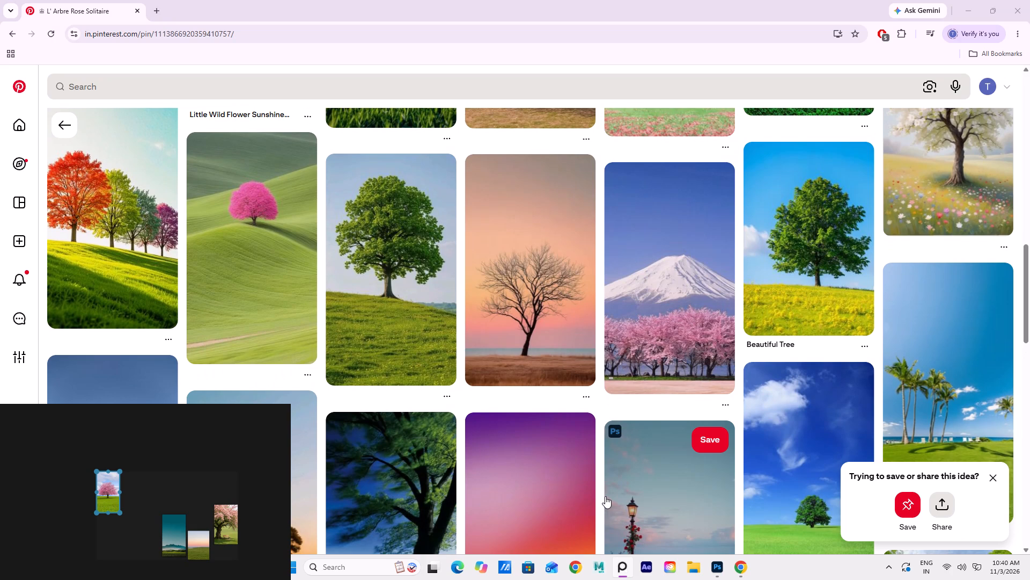
{"action": "scroll", "coordinate": [566, 505], "scroll_direction": "down", "scroll_amount": 13}
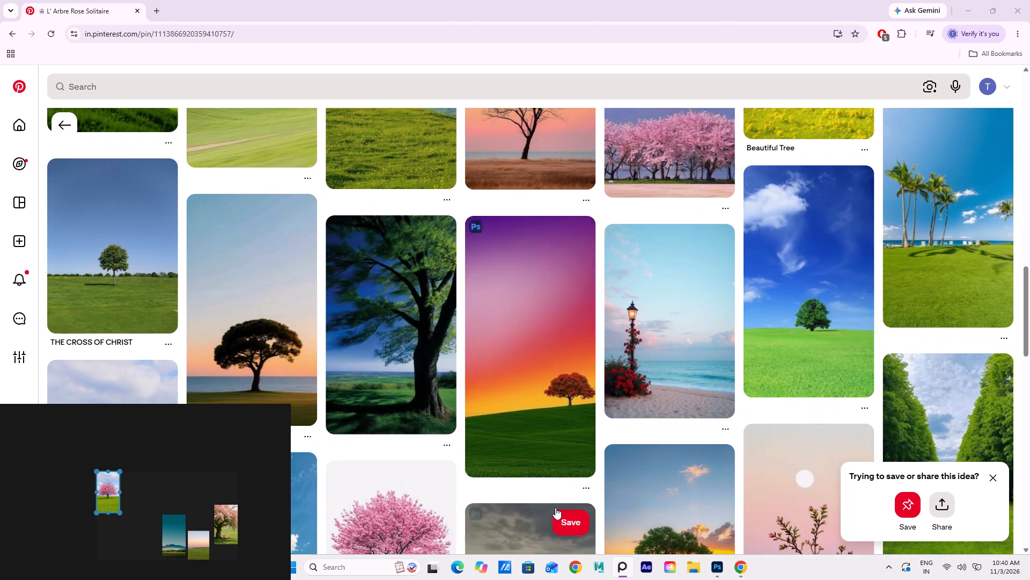
{"action": "scroll", "coordinate": [555, 508], "scroll_direction": "down", "scroll_amount": 5}
Go back through the previously opened "nature" and pink sunset pins and examine more of their related images.
{"action": "left_click", "coordinate": [60, 126]}
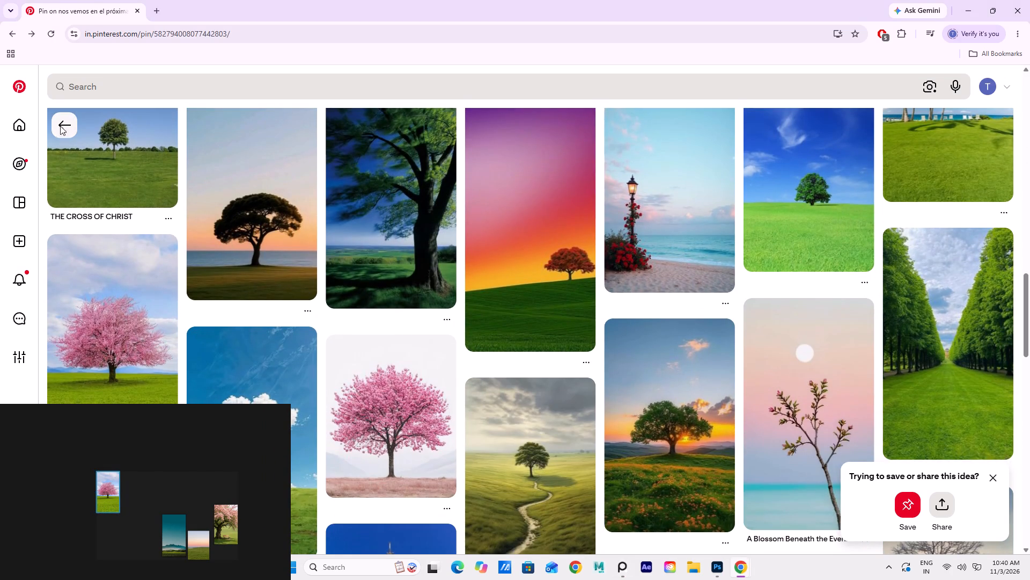
{"action": "left_click", "coordinate": [61, 126]}
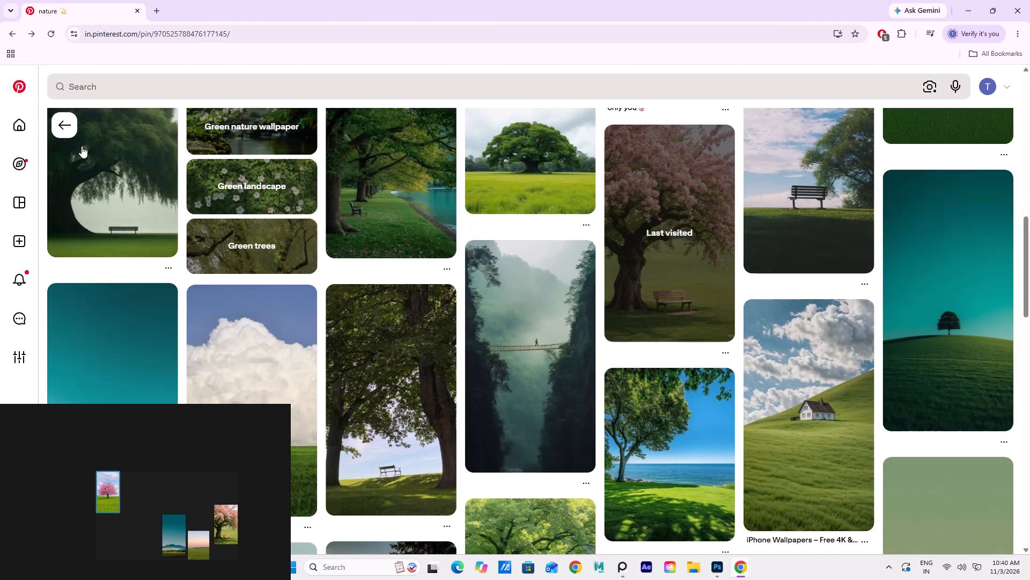
{"action": "scroll", "coordinate": [524, 294], "scroll_direction": "down", "scroll_amount": 7}
{"action": "scroll", "coordinate": [475, 343], "scroll_direction": "down", "scroll_amount": 18}
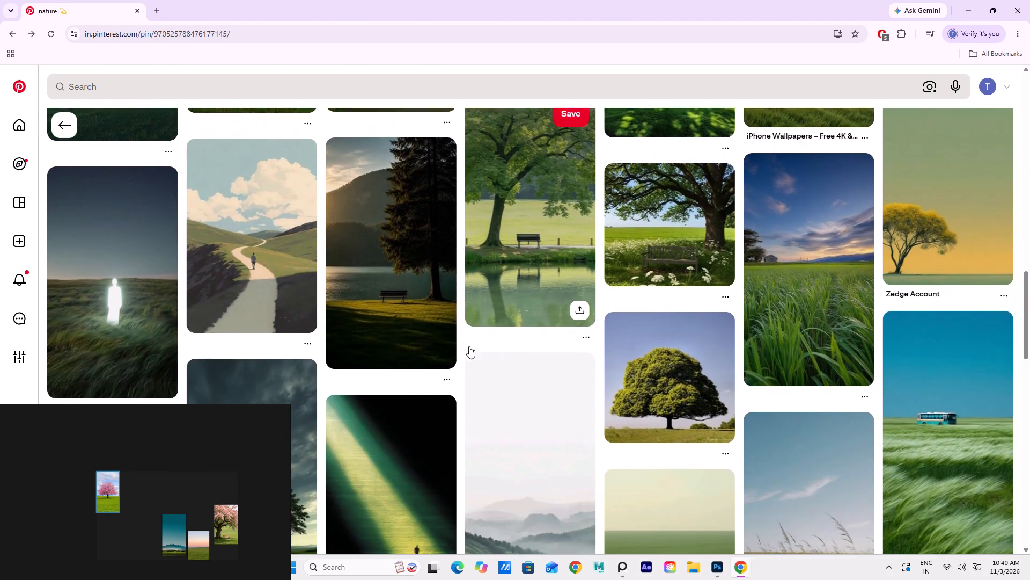
{"action": "scroll", "coordinate": [469, 346], "scroll_direction": "down", "scroll_amount": 11}
{"action": "left_click", "coordinate": [72, 124]}
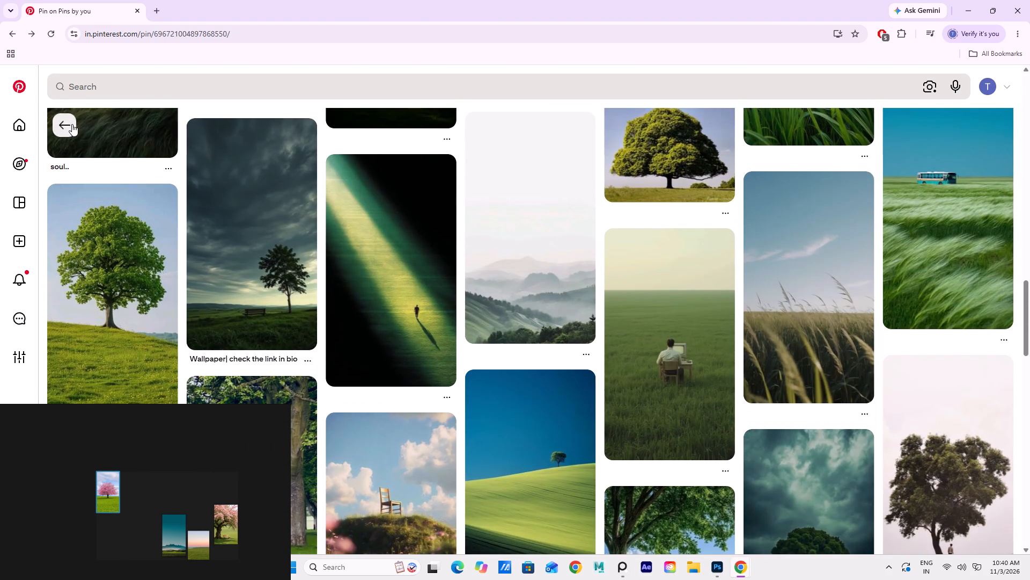
{"action": "scroll", "coordinate": [837, 361], "scroll_direction": "down", "scroll_amount": 18}
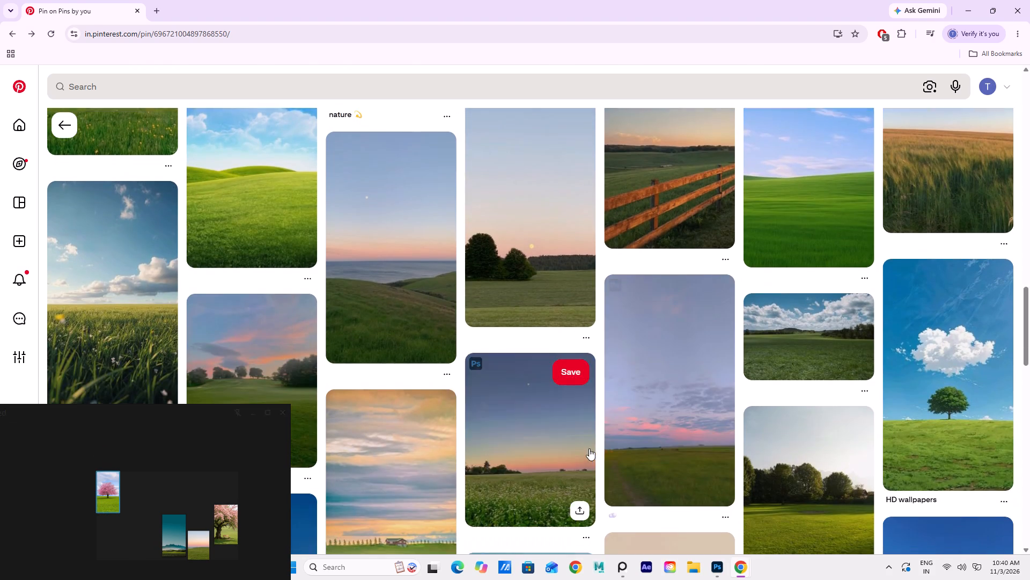
{"action": "scroll", "coordinate": [589, 448], "scroll_direction": "down", "scroll_amount": 16}
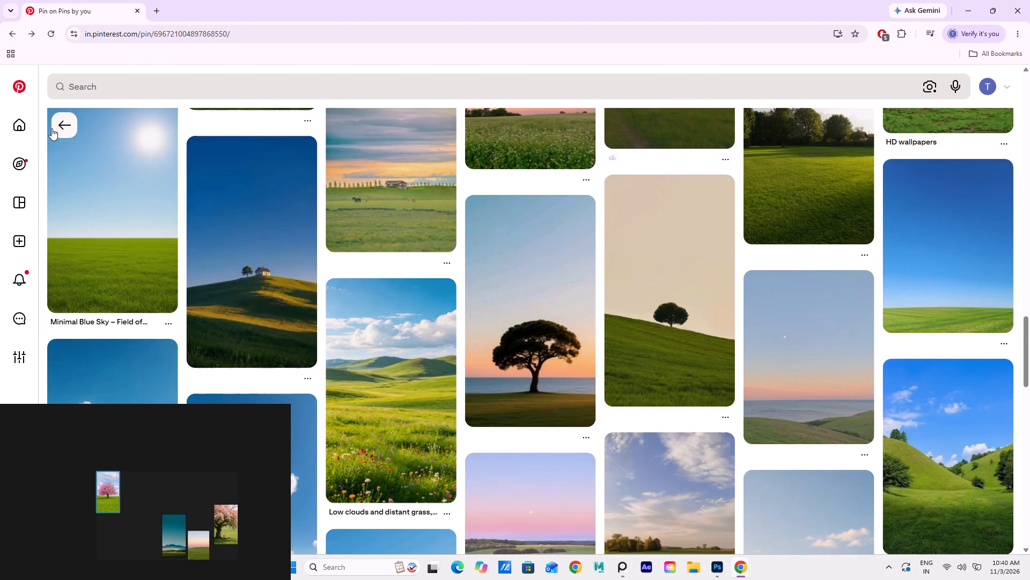
Return to the "landscap raw pictures" search results and look further through them for suitable landscape photos.
{"action": "left_click", "coordinate": [51, 128]}
{"action": "scroll", "coordinate": [439, 382], "scroll_direction": "down", "scroll_amount": 7}
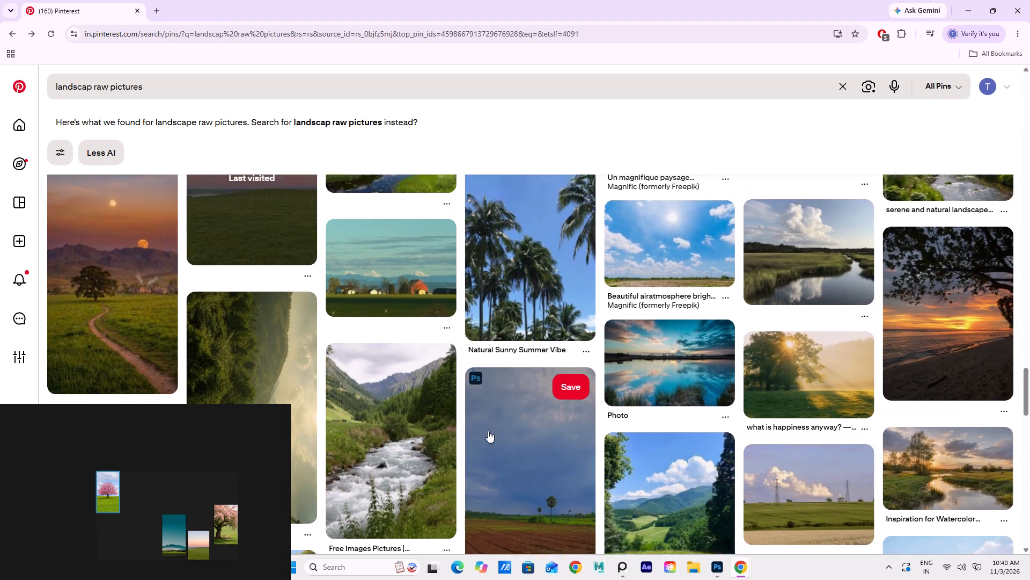
{"action": "scroll", "coordinate": [497, 423], "scroll_direction": "down", "scroll_amount": 18}
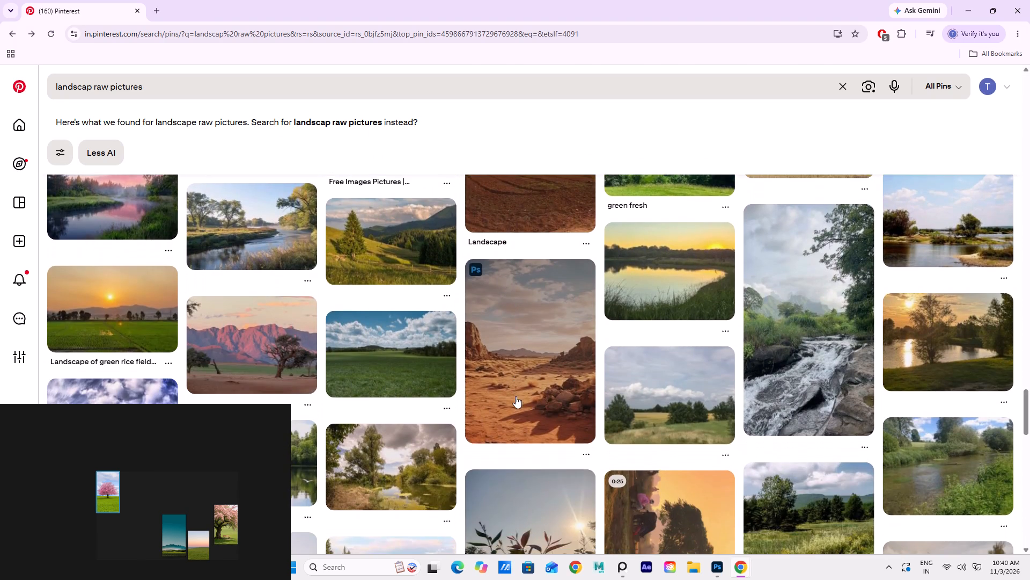
{"action": "scroll", "coordinate": [520, 388], "scroll_direction": "down", "scroll_amount": 7}
{"action": "scroll", "coordinate": [548, 375], "scroll_direction": "down", "scroll_amount": 20}
{"action": "scroll", "coordinate": [548, 375], "scroll_direction": "down", "scroll_amount": 7}
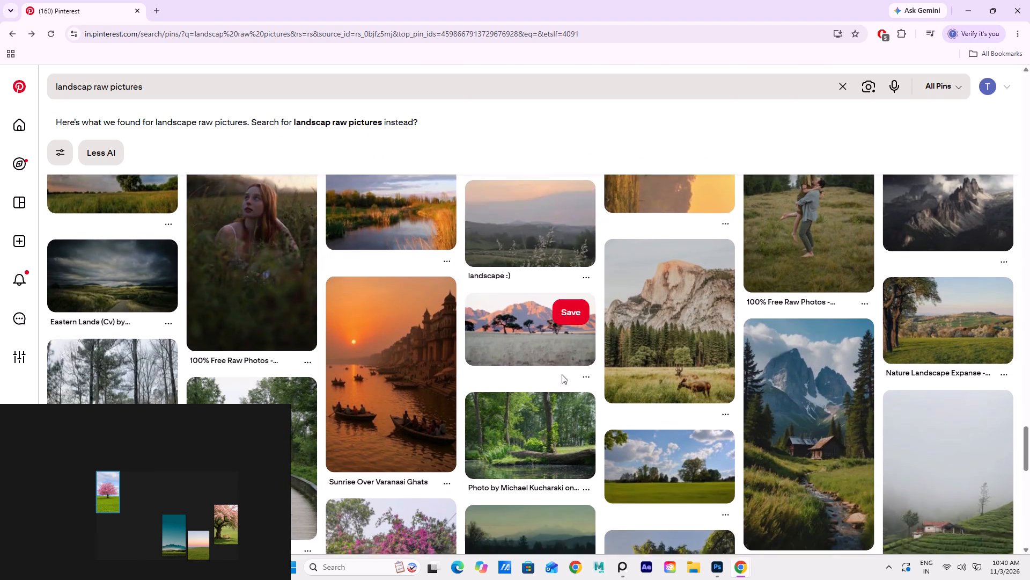
{"action": "scroll", "coordinate": [562, 353], "scroll_direction": "up", "scroll_amount": 1}
{"action": "scroll", "coordinate": [561, 358], "scroll_direction": "down", "scroll_amount": 20}
{"action": "scroll", "coordinate": [561, 358], "scroll_direction": "down", "scroll_amount": 17}
{"action": "right_click_drag", "start_coordinate": [550, 358], "coordinate": [541, 393]}
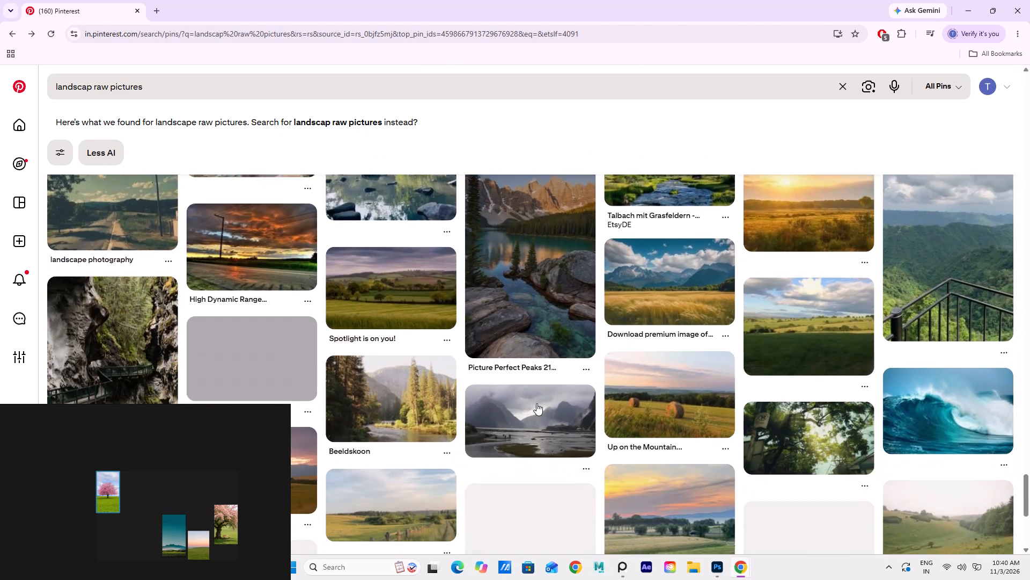
{"action": "scroll", "coordinate": [536, 403], "scroll_direction": "down", "scroll_amount": 20}
{"action": "scroll", "coordinate": [536, 403], "scroll_direction": "down", "scroll_amount": 20}
{"action": "scroll", "coordinate": [536, 403], "scroll_direction": "down", "scroll_amount": 1}
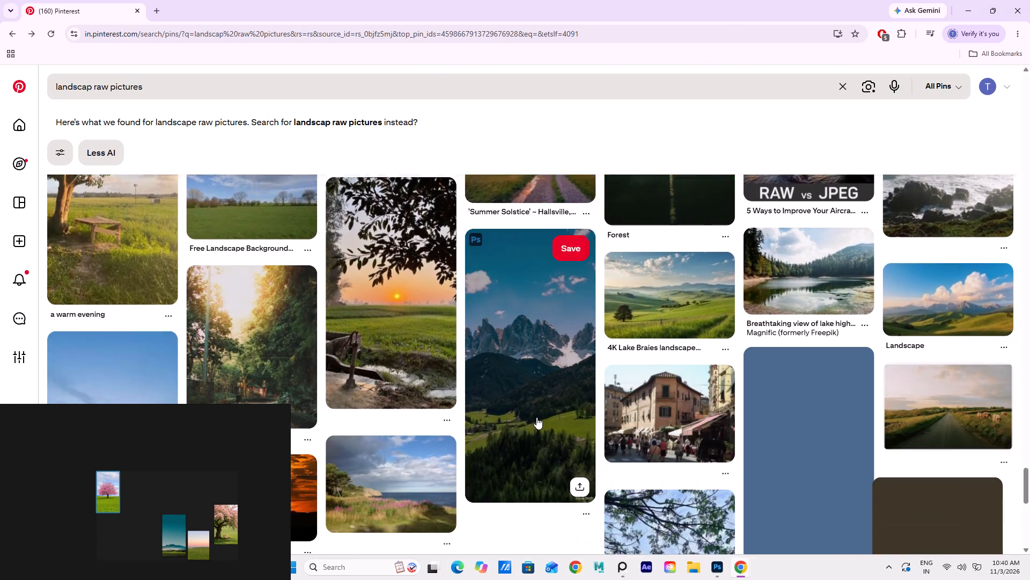
{"action": "scroll", "coordinate": [536, 417], "scroll_direction": "down", "scroll_amount": 20}
{"action": "scroll", "coordinate": [536, 417], "scroll_direction": "down", "scroll_amount": 20}
{"action": "scroll", "coordinate": [536, 417], "scroll_direction": "down", "scroll_amount": 1}
{"action": "right_click_drag", "start_coordinate": [501, 476], "coordinate": [496, 502]}
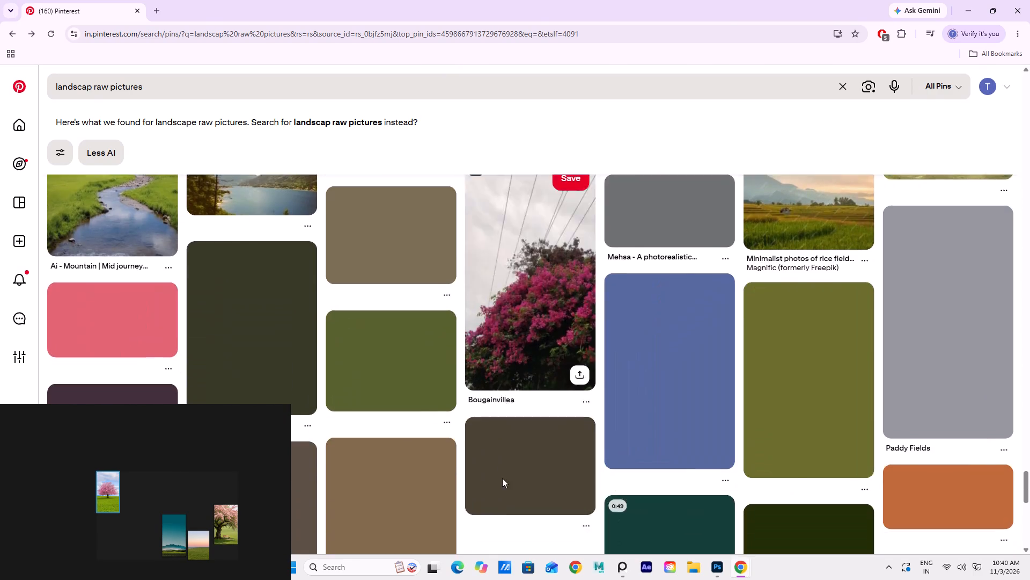
{"action": "scroll", "coordinate": [502, 478], "scroll_direction": "down", "scroll_amount": 12}
{"action": "scroll", "coordinate": [416, 459], "scroll_direction": "down", "scroll_amount": 7}
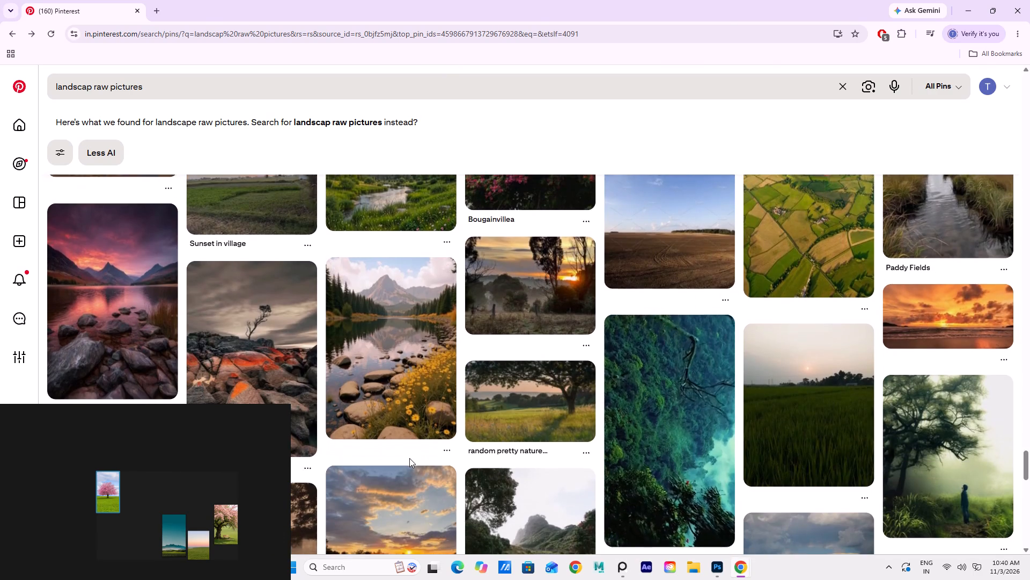
{"action": "scroll", "coordinate": [409, 458], "scroll_direction": "down", "scroll_amount": 17}
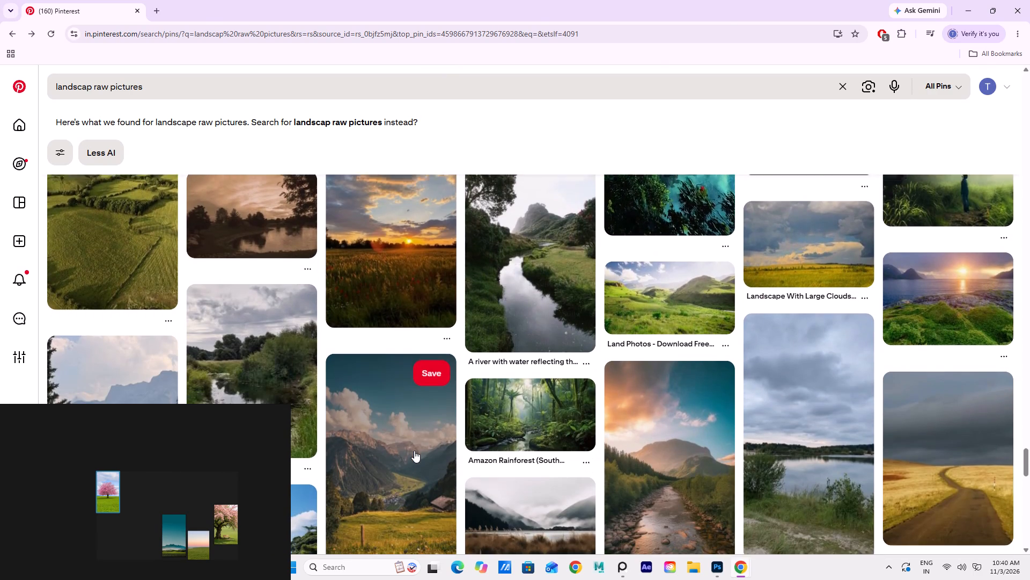
{"action": "scroll", "coordinate": [414, 450], "scroll_direction": "down", "scroll_amount": 18}
{"action": "scroll", "coordinate": [423, 450], "scroll_direction": "down", "scroll_amount": 19}
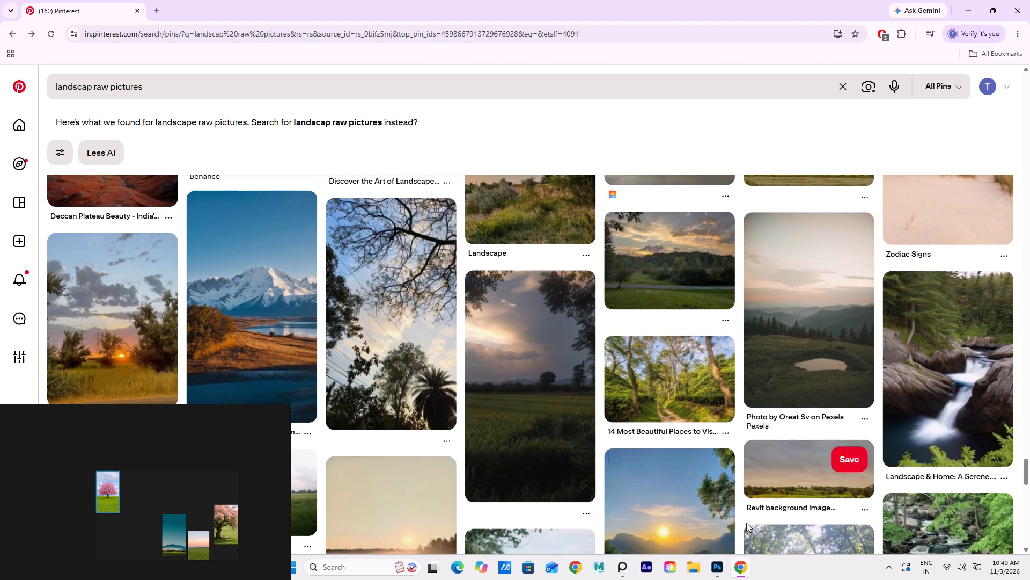
Switch to Photoshop.
{"action": "left_click", "coordinate": [717, 563]}
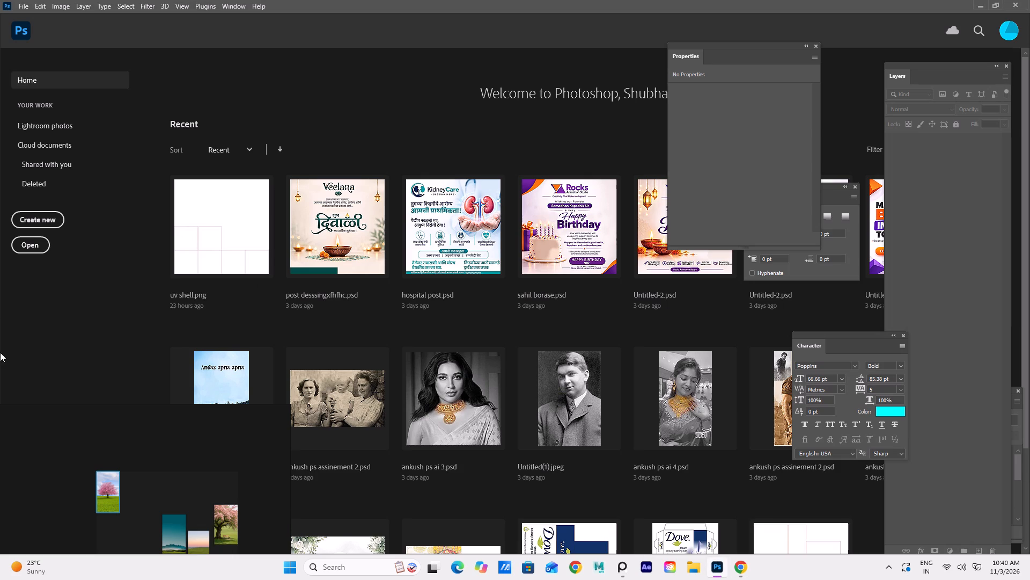
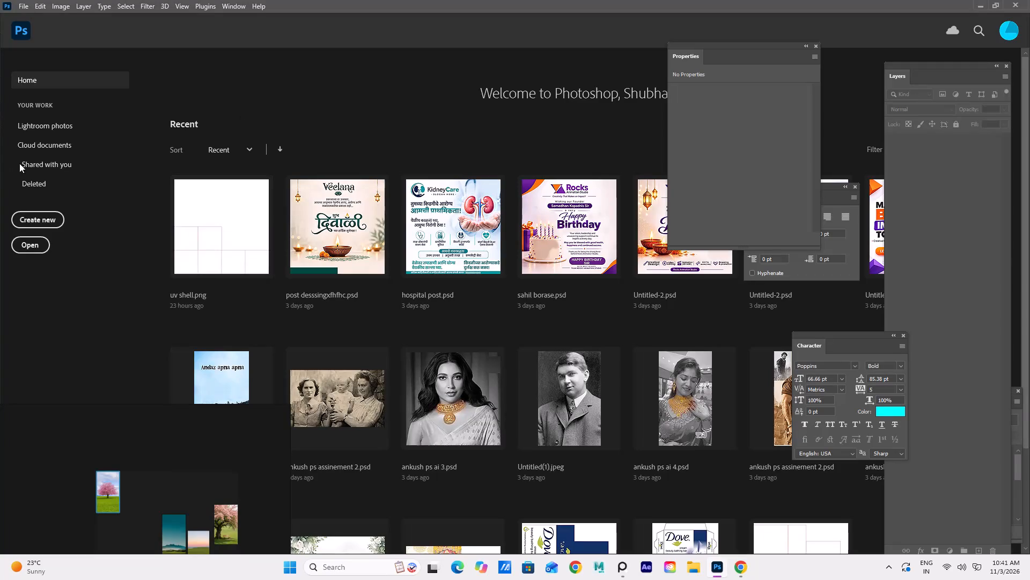
Create a new blank white RGB document of 708 x 1259 px at 72 pixels/inch.
{"action": "left_click", "coordinate": [39, 222]}
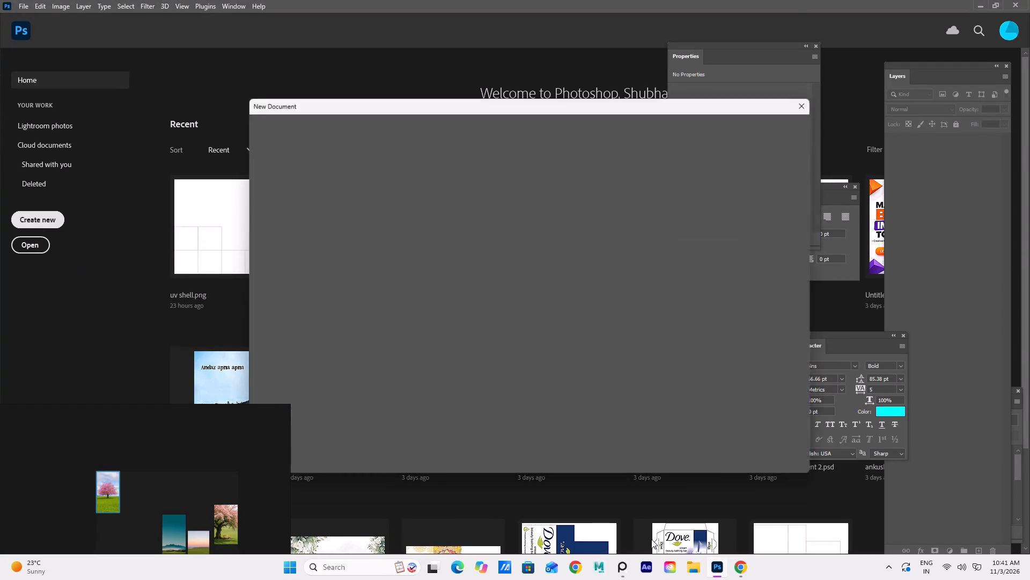
{"action": "left_click", "coordinate": [740, 463]}
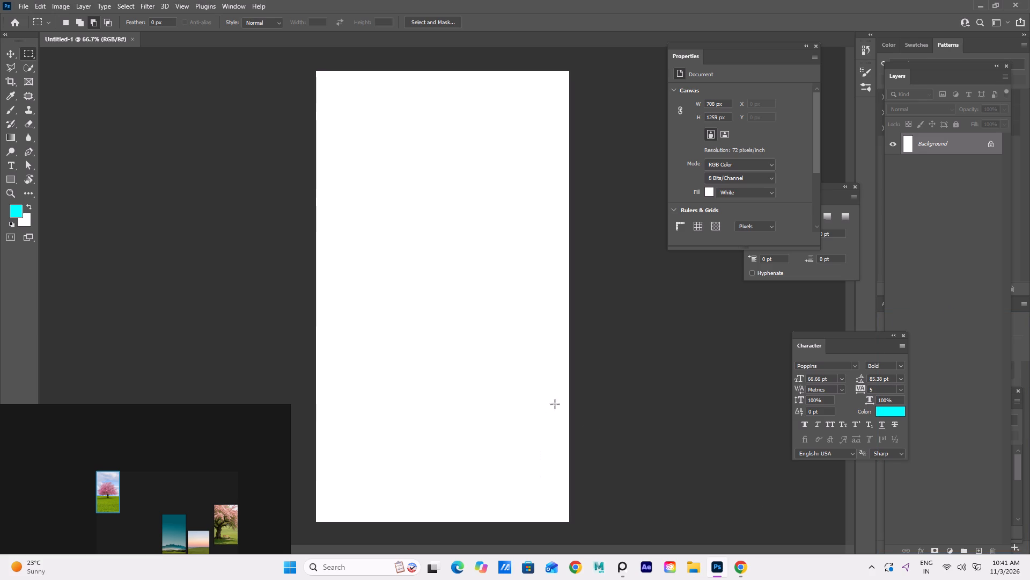
Widen the canvas with the Crop tool to about 1464 px, keeping its 1259 px height.
{"action": "left_click", "coordinate": [1, 77]}
{"action": "left_click", "coordinate": [12, 81]}
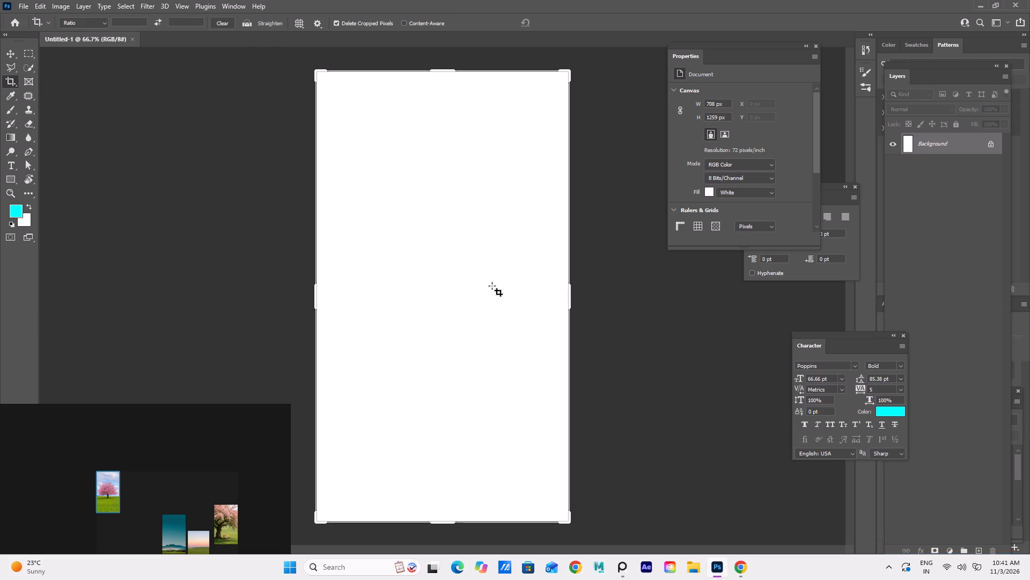
{"action": "left_click_drag", "start_coordinate": [570, 298], "coordinate": [705, 311]}
{"action": "left_click", "coordinate": [9, 56]}
{"action": "left_click", "coordinate": [63, 153]}
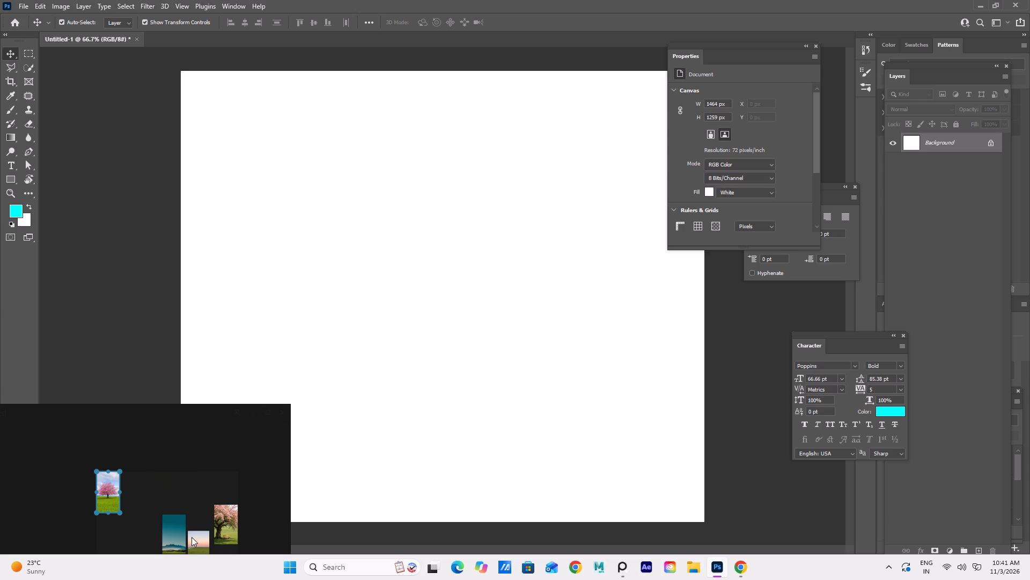
Copy the sunset green field photo from the PureRef board and paste it into the Photoshop document.
{"action": "scroll", "coordinate": [202, 537], "scroll_direction": "down", "scroll_amount": 4}
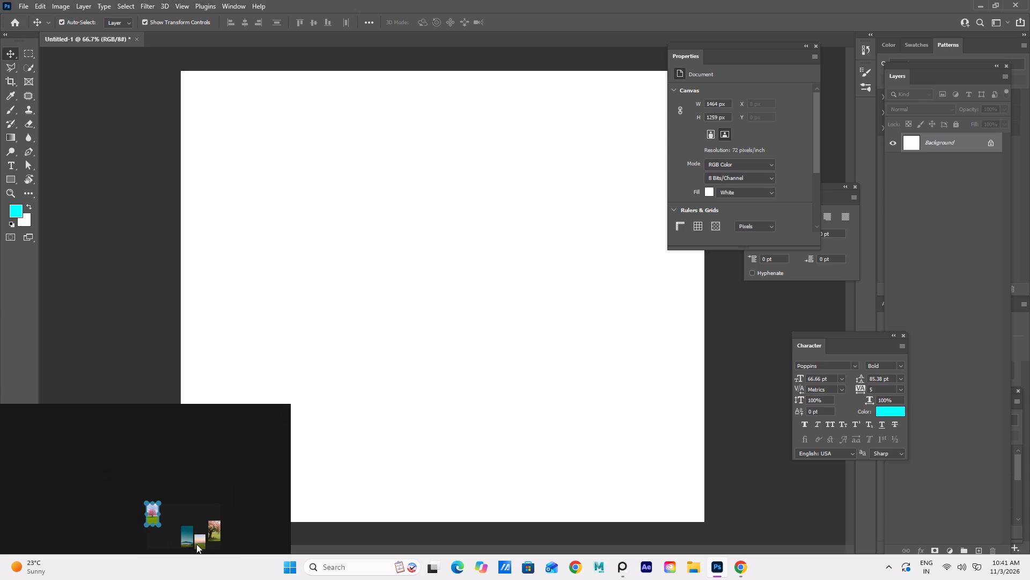
{"action": "left_click", "coordinate": [196, 544]}
{"action": "key", "text": "ctrl+c"}
{"action": "key", "text": "ctrl+c"}
{"action": "key", "text": "ctrl+c"}
{"action": "key", "text": "ctrl+c"}
{"action": "key", "text": "ctrl+c"}
{"action": "key", "text": "ctrl+c"}
{"action": "key", "text": "ctrl+c"}
{"action": "key", "text": "ctrl+c"}
{"action": "key", "text": "ctrl+c"}
{"action": "key", "text": "ctrl+c"}
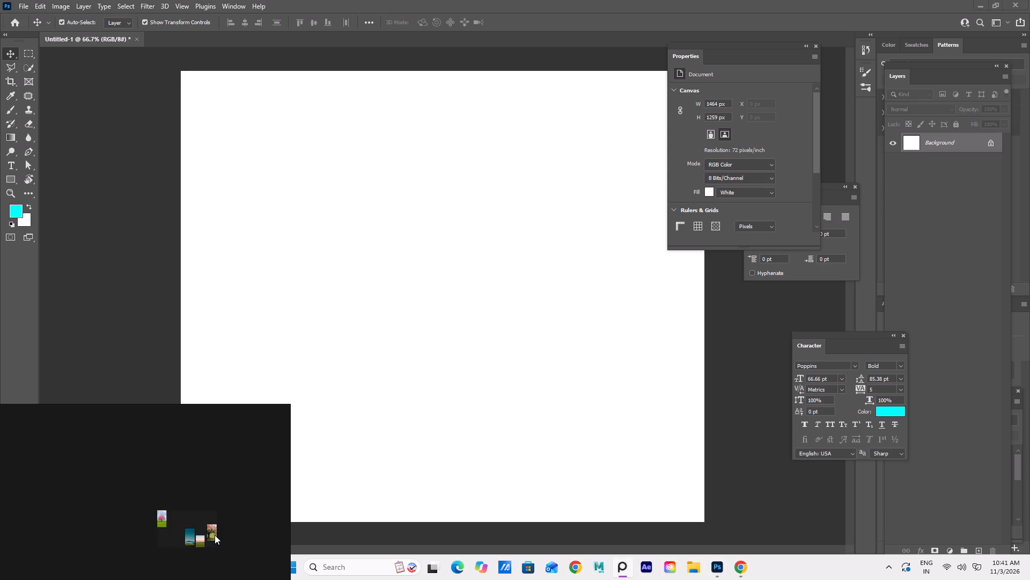
{"action": "left_click", "coordinate": [340, 313]}
{"action": "key", "text": "ctrl+v"}
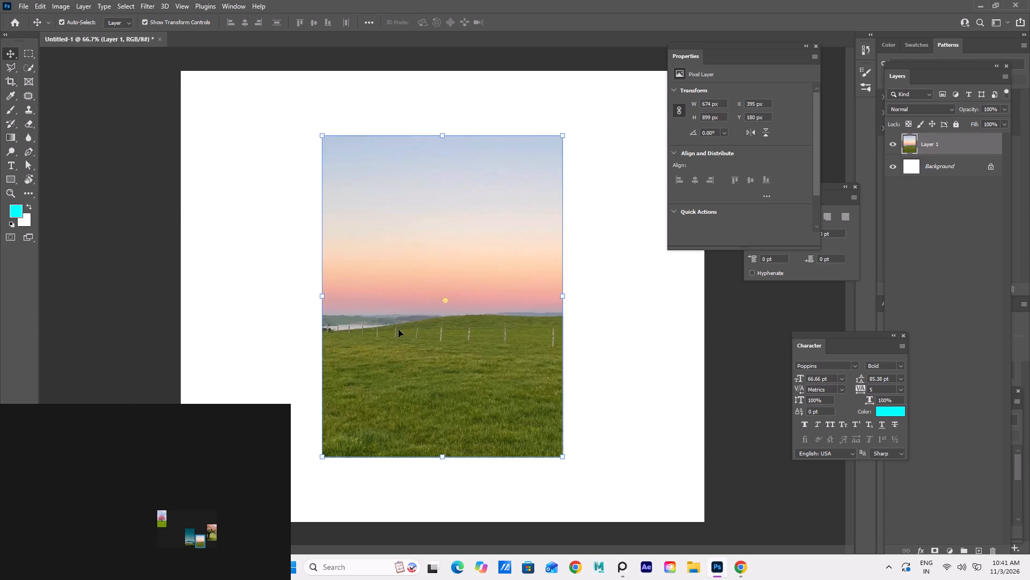
Shift the pasted field photo slightly and scale it up proportionally to about 158%.
{"action": "left_click_drag", "start_coordinate": [398, 330], "coordinate": [385, 336]}
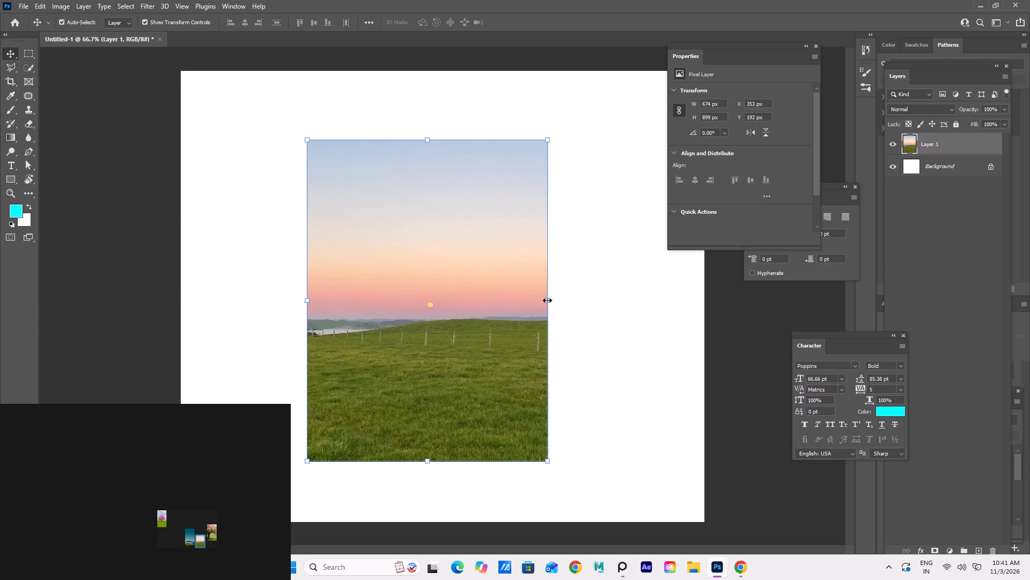
{"action": "left_click_drag", "start_coordinate": [547, 300], "coordinate": [687, 300]}
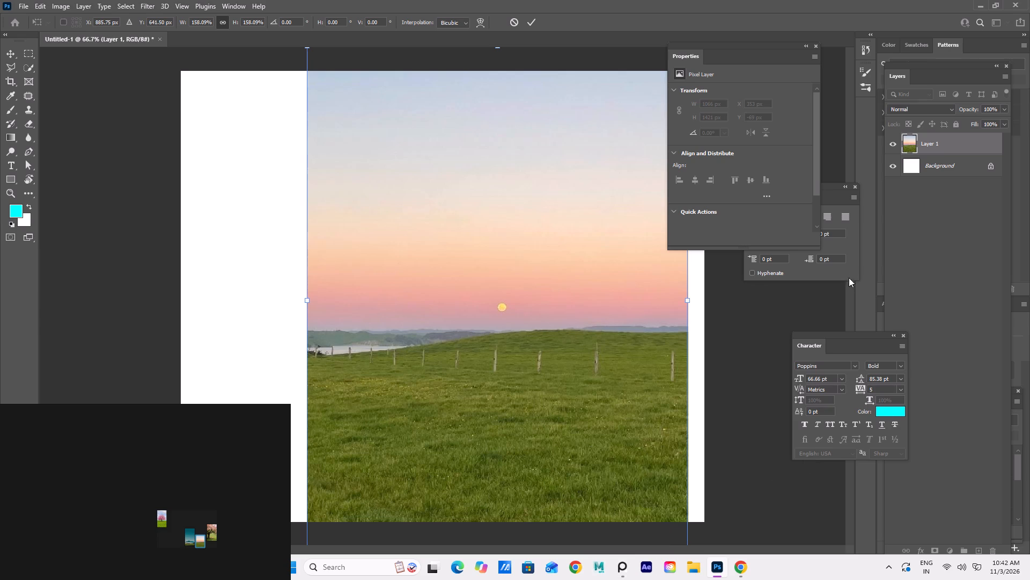
Lower the field photo layer's opacity to 54% and commit the scaling.
{"action": "left_click_drag", "start_coordinate": [977, 111], "coordinate": [971, 111]}
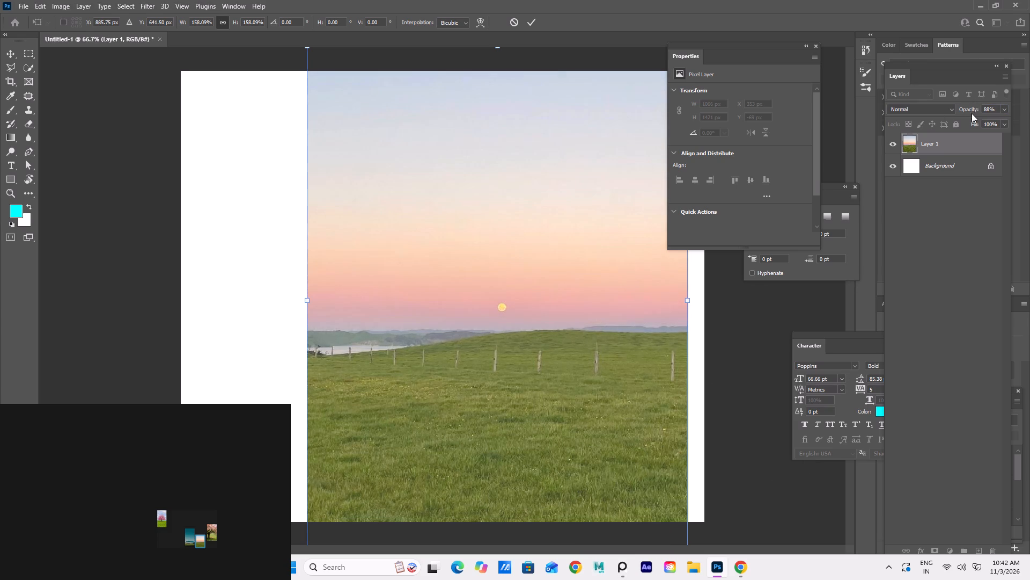
{"action": "left_click_drag", "start_coordinate": [977, 108], "coordinate": [970, 110]}
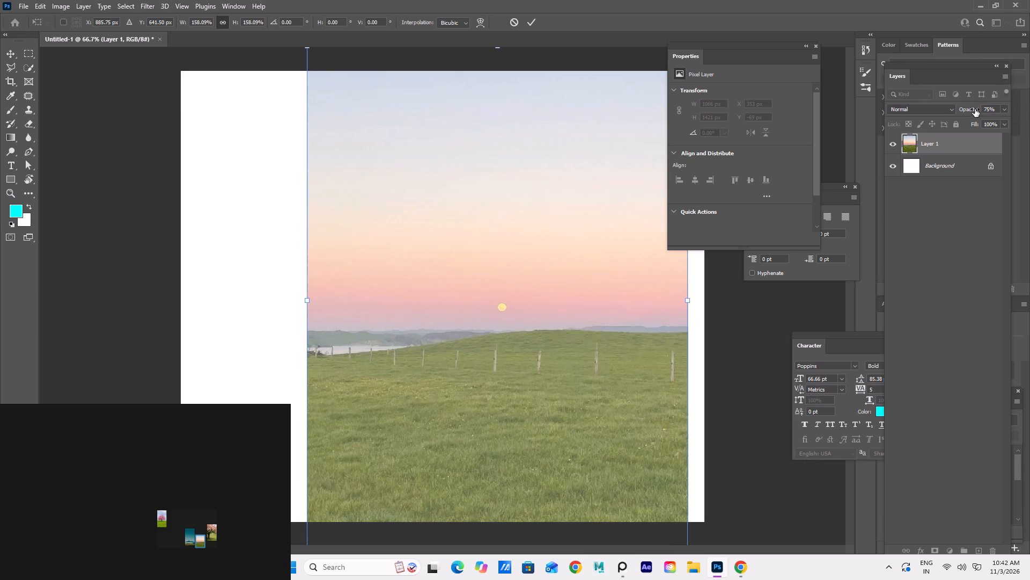
{"action": "left_click_drag", "start_coordinate": [973, 107], "coordinate": [961, 112]}
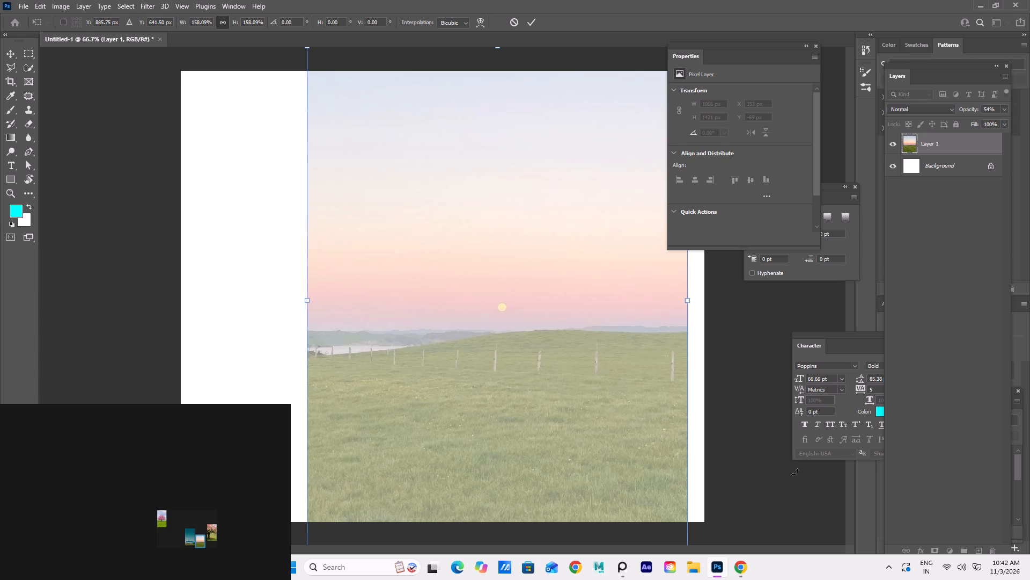
{"action": "left_click", "coordinate": [76, 200]}
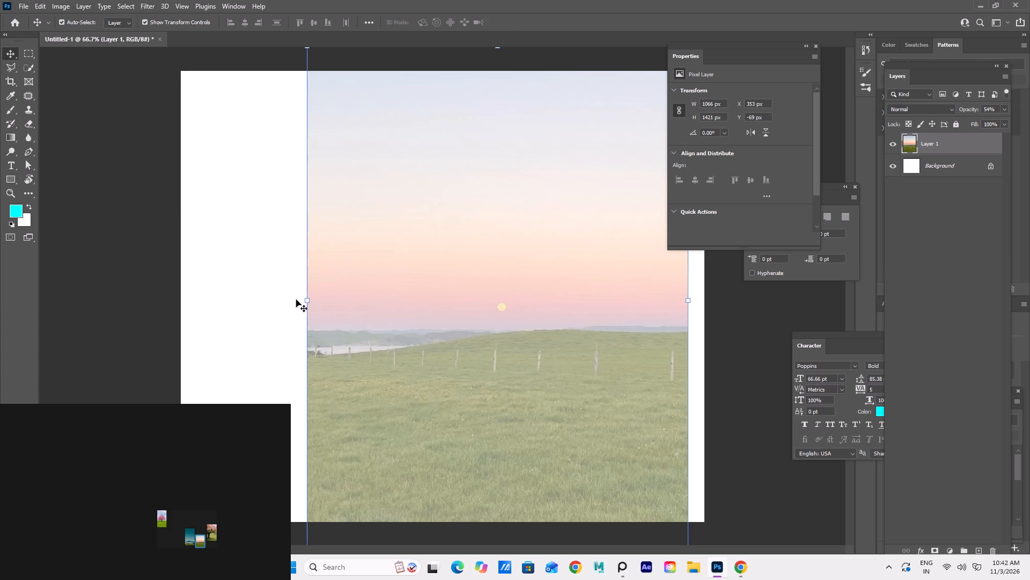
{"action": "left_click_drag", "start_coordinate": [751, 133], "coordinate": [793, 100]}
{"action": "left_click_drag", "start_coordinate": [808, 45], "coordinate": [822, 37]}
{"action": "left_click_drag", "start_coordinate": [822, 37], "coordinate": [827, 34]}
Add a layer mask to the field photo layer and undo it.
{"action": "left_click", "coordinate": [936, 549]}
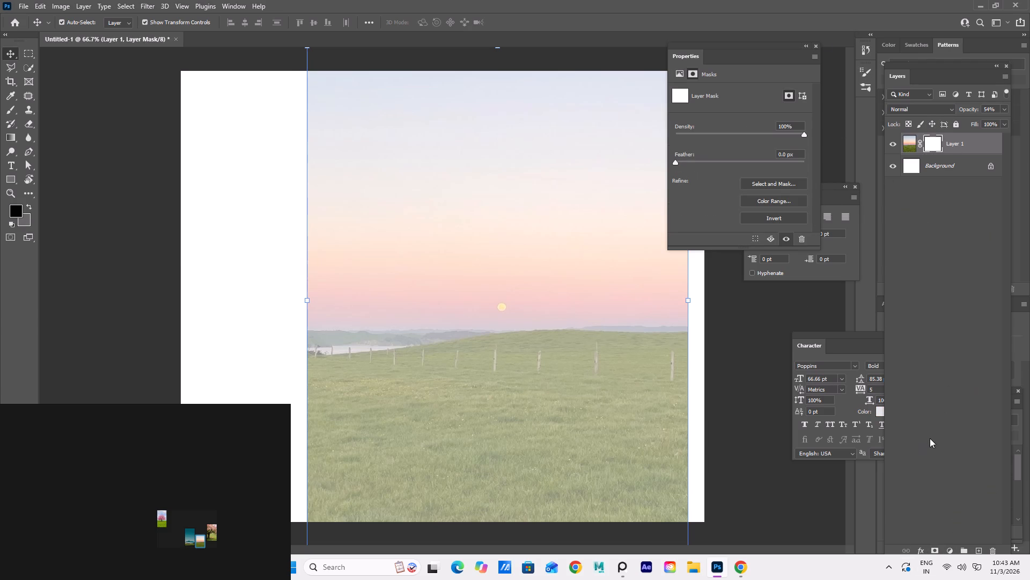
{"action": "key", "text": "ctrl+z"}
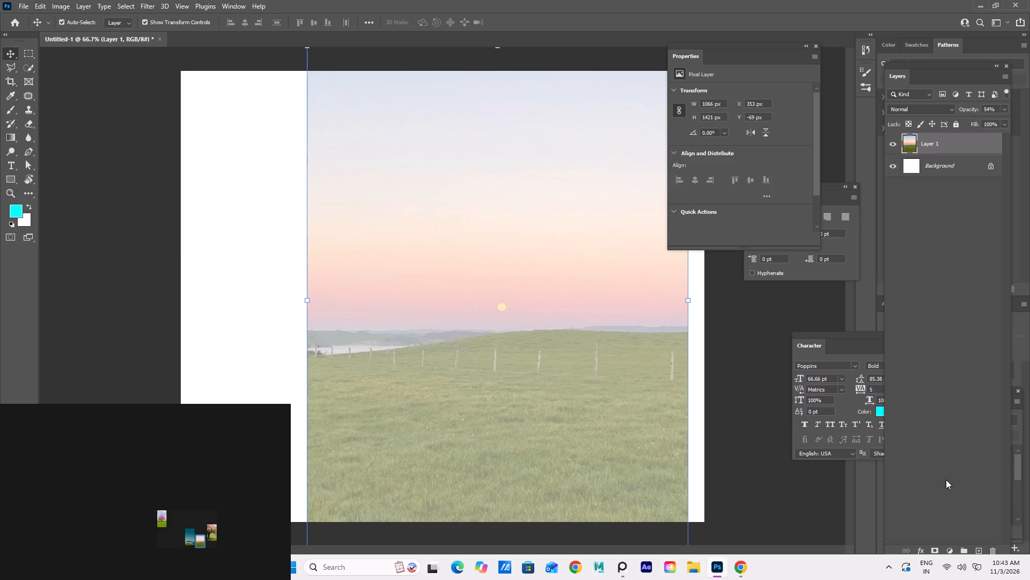
Add a new empty layer above the field photo and give it a layer mask.
{"action": "left_click", "coordinate": [974, 554]}
{"action": "left_click", "coordinate": [934, 550]}
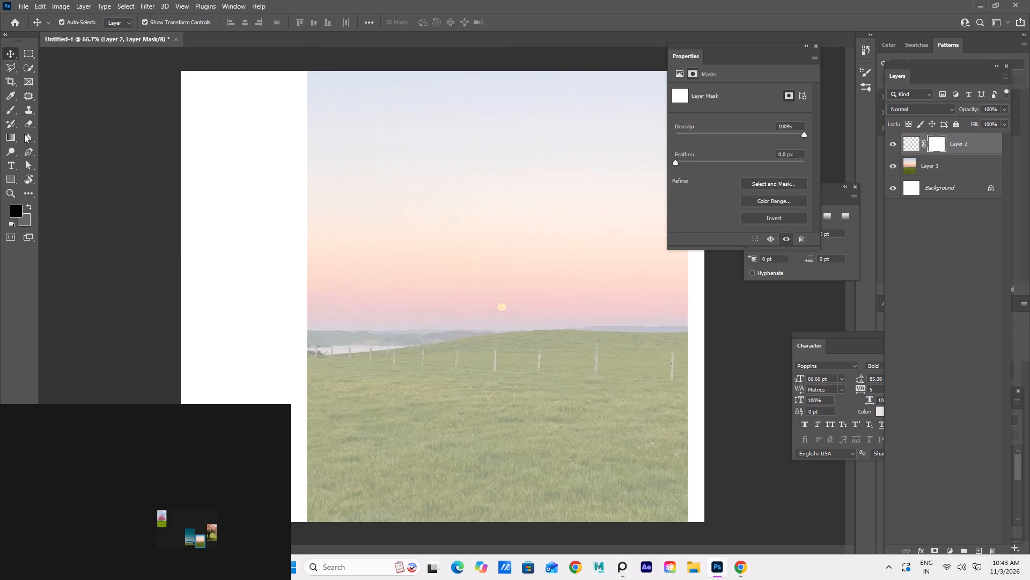
Choose a Soft Round Pressure preset with 0% hardness for the Brush tool from the General Brushes.
{"action": "left_click", "coordinate": [13, 106]}
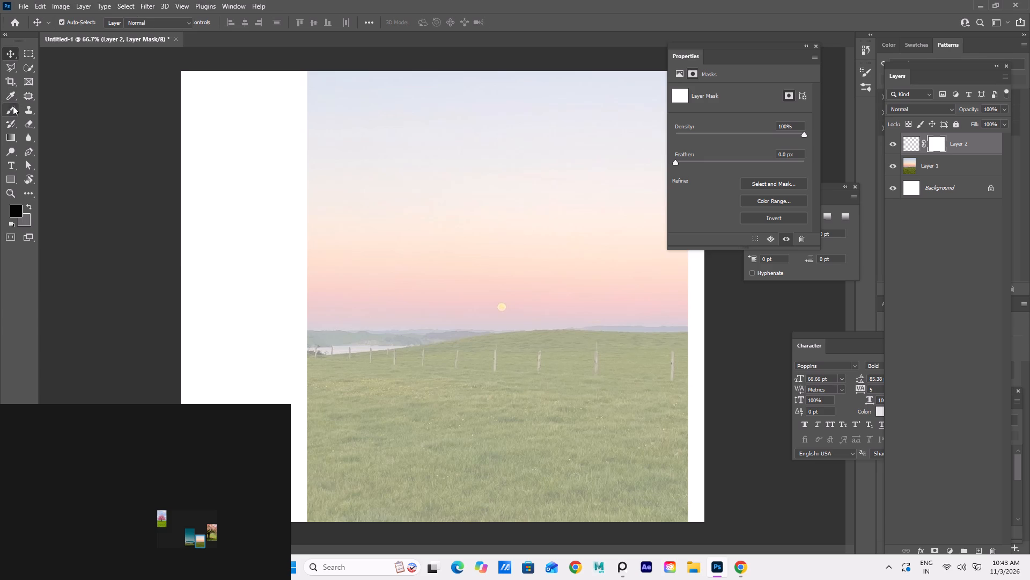
{"action": "left_click", "coordinate": [13, 106]}
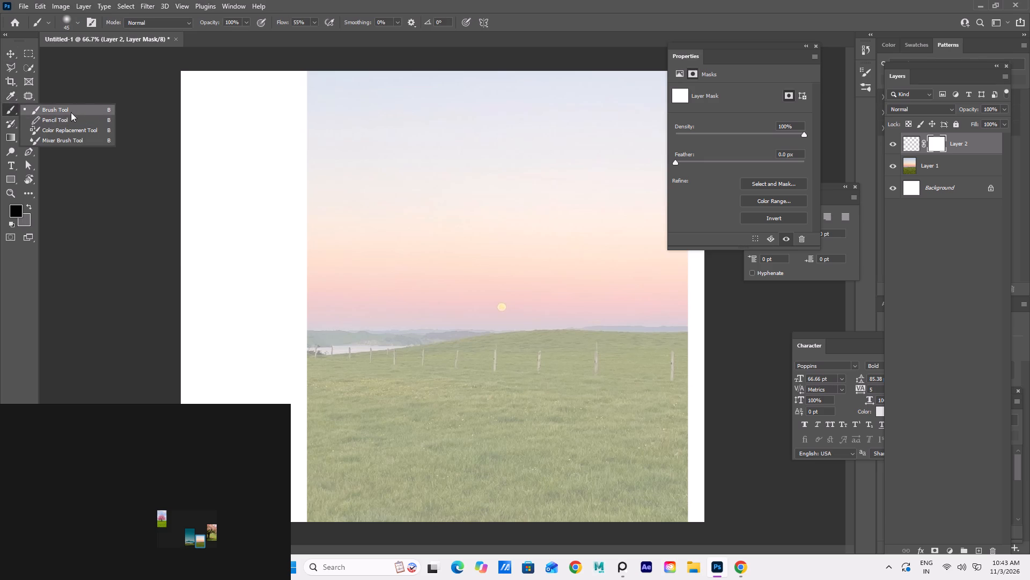
{"action": "left_click", "coordinate": [74, 107]}
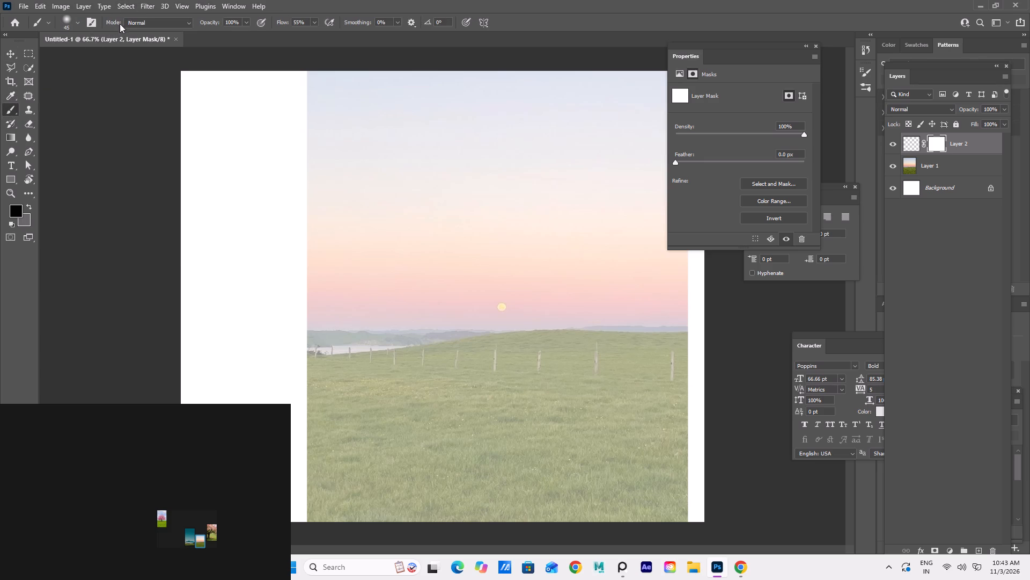
{"action": "left_click", "coordinate": [73, 23]}
{"action": "scroll", "coordinate": [71, 147], "scroll_direction": "down", "scroll_amount": 2}
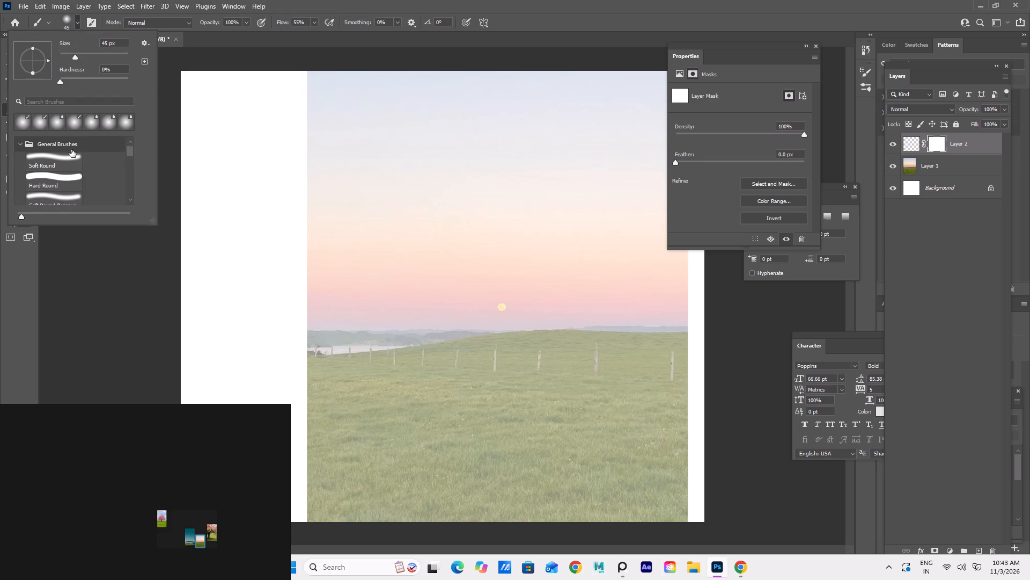
{"action": "scroll", "coordinate": [71, 149], "scroll_direction": "down", "scroll_amount": 9}
{"action": "left_click", "coordinate": [47, 171]}
{"action": "left_click", "coordinate": [49, 156]}
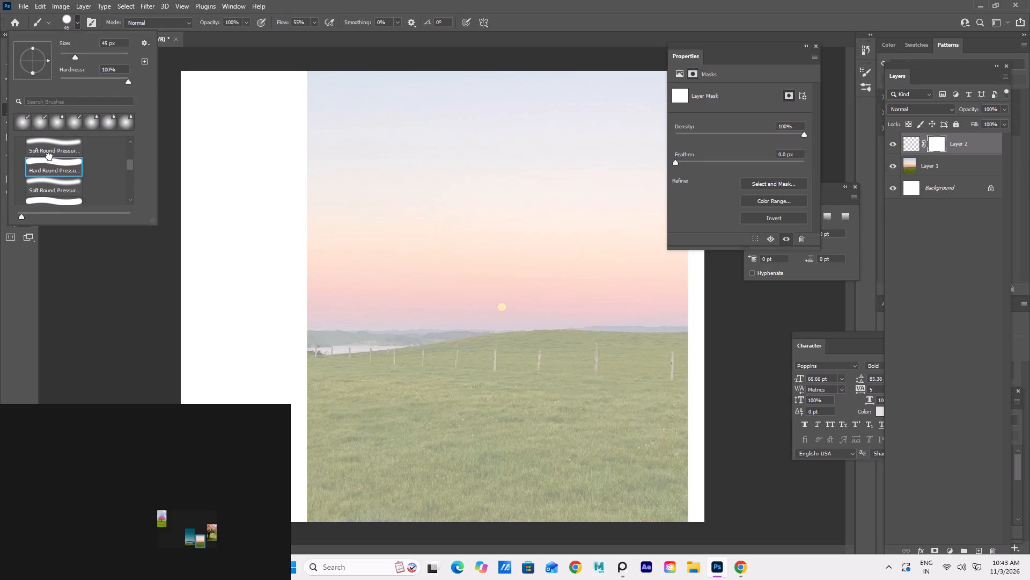
{"action": "left_click", "coordinate": [50, 148]}
{"action": "scroll", "coordinate": [72, 120], "scroll_direction": "down", "scroll_amount": 4}
{"action": "scroll", "coordinate": [83, 117], "scroll_direction": "up", "scroll_amount": 4}
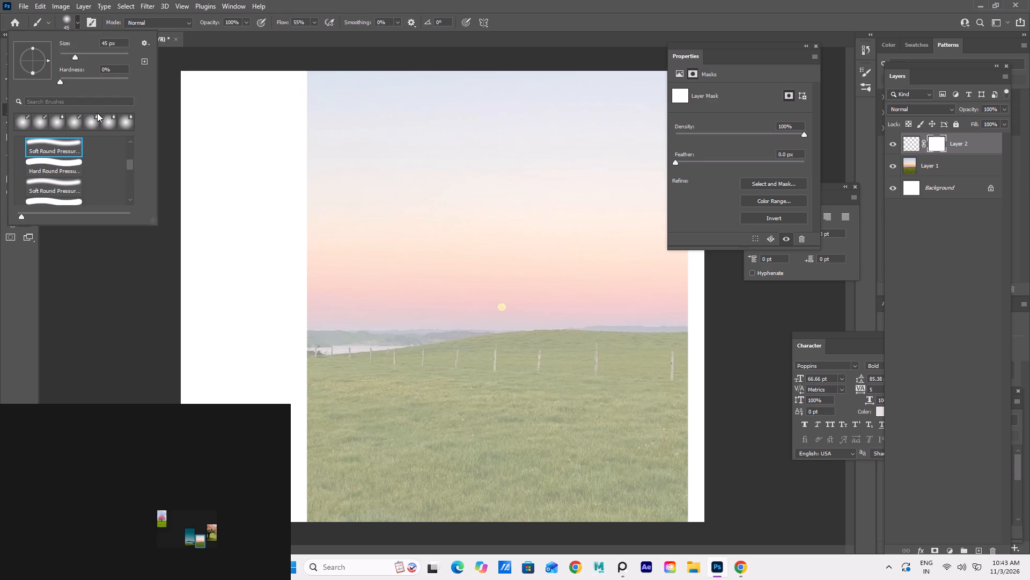
{"action": "scroll", "coordinate": [79, 158], "scroll_direction": "up", "scroll_amount": 18}
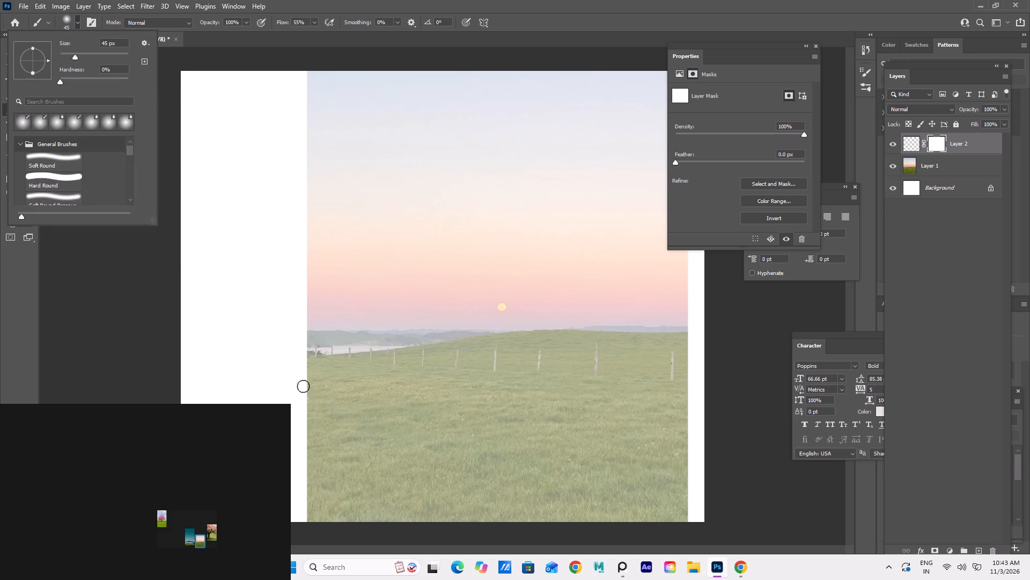
Make the field photo layer active and set the brush size to 300 px.
{"action": "key", "text": "bracketright"}
{"action": "type", "text": "]]]"}
{"action": "key", "text": "bracketright"}
{"action": "key", "text": "bracketright"}
{"action": "key", "text": "bracketright"}
{"action": "key", "text": "bracketright"}
{"action": "key", "text": "bracketright"}
{"action": "key", "text": "bracketright"}
{"action": "key", "text": "bracketright"}
{"action": "key", "text": "bracketright"}
{"action": "key", "text": "bracketright"}
{"action": "key", "text": "bracketright"}
{"action": "left_click", "coordinate": [944, 170]}
{"action": "key", "text": "bracketleft"}
{"action": "key", "text": "bracketright"}
{"action": "key", "text": "bracketright"}
{"action": "key", "text": "bracketright"}
{"action": "key", "text": "bracketright"}
{"action": "type", "text": "]]"}
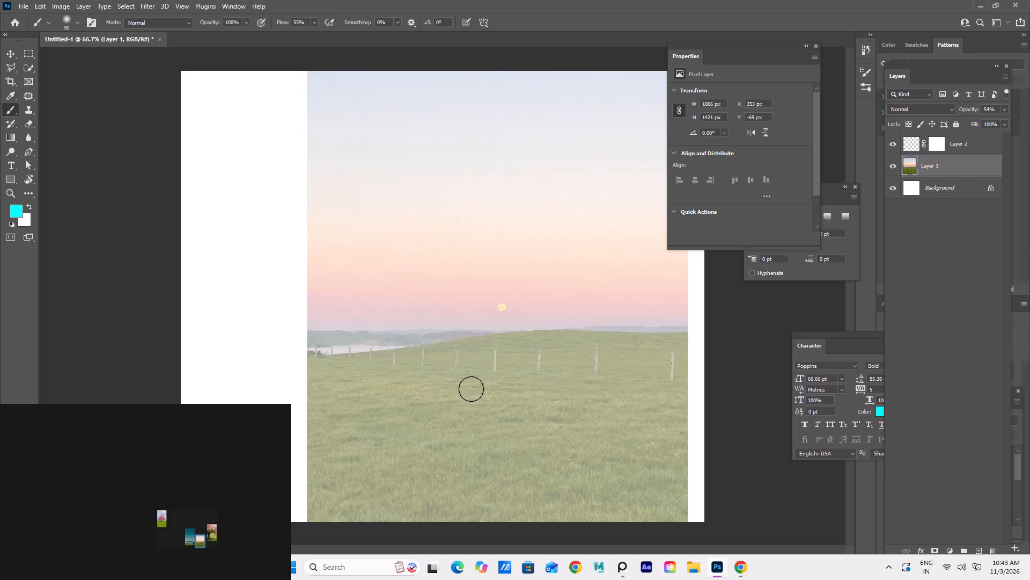
{"action": "key", "text": "bracketright"}
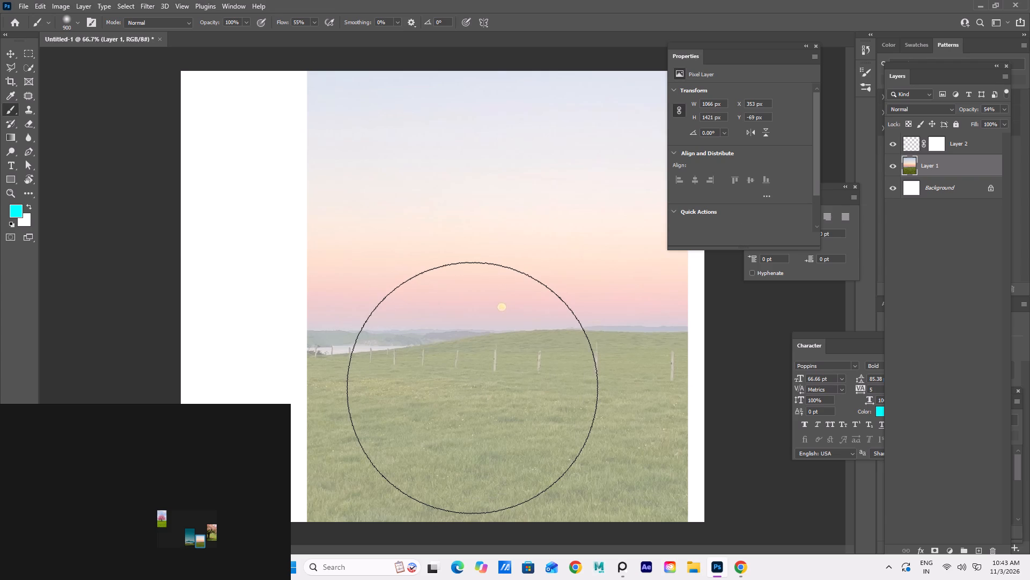
{"action": "key", "text": "bracketleft"}
{"action": "key", "text": "bracketleft"}
{"action": "key", "text": "bracketleft"}
{"action": "key", "text": "bracketleft"}
{"action": "key", "text": "bracketleft"}
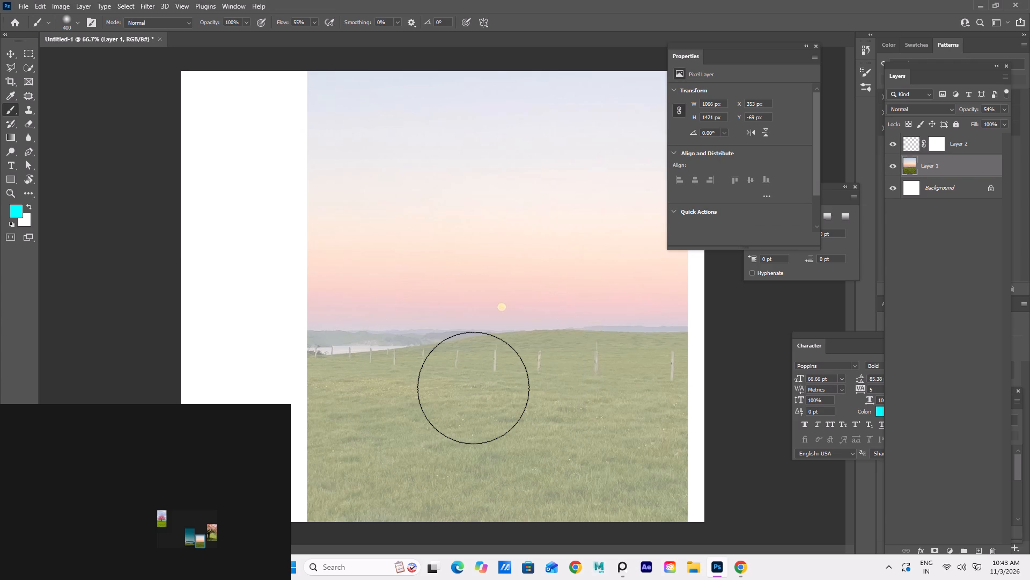
{"action": "key", "text": "bracketleft"}
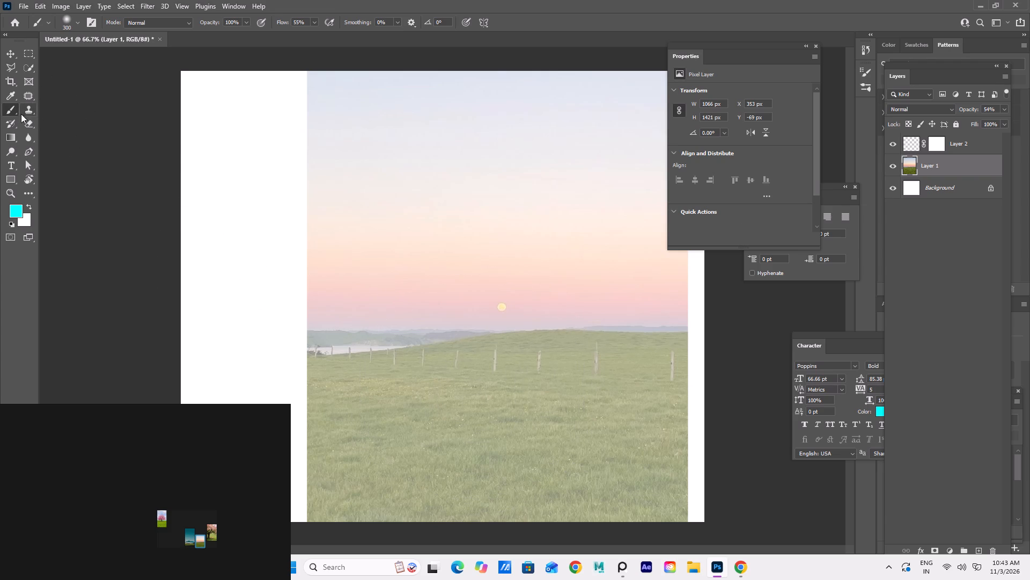
Open the detailed Brush Settings, pick the soft round 30 brush tip with 0% hardness, and enlarge it to 400 px.
{"action": "left_click", "coordinate": [12, 112]}
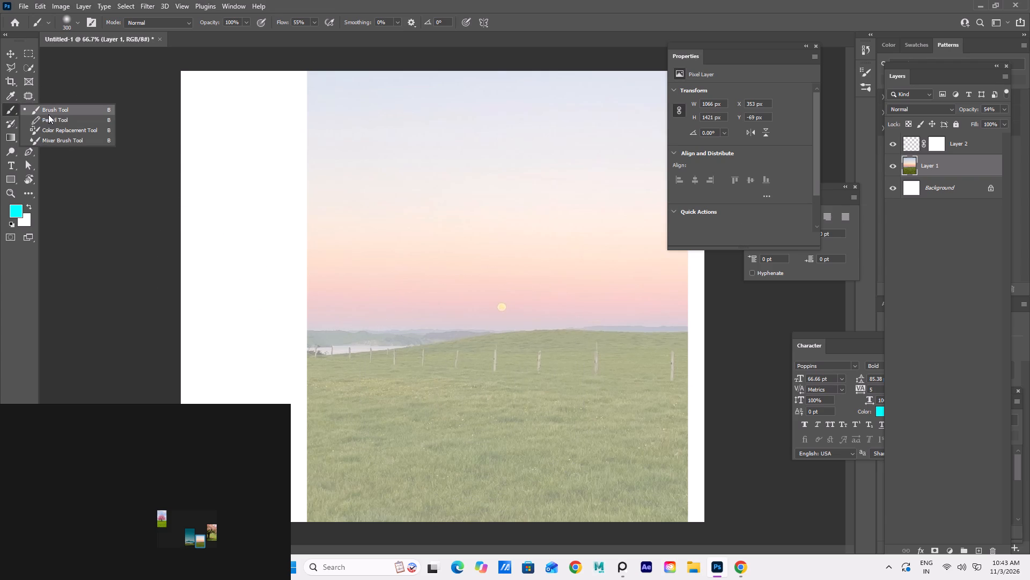
{"action": "left_click", "coordinate": [84, 18]}
{"action": "left_click", "coordinate": [90, 20]}
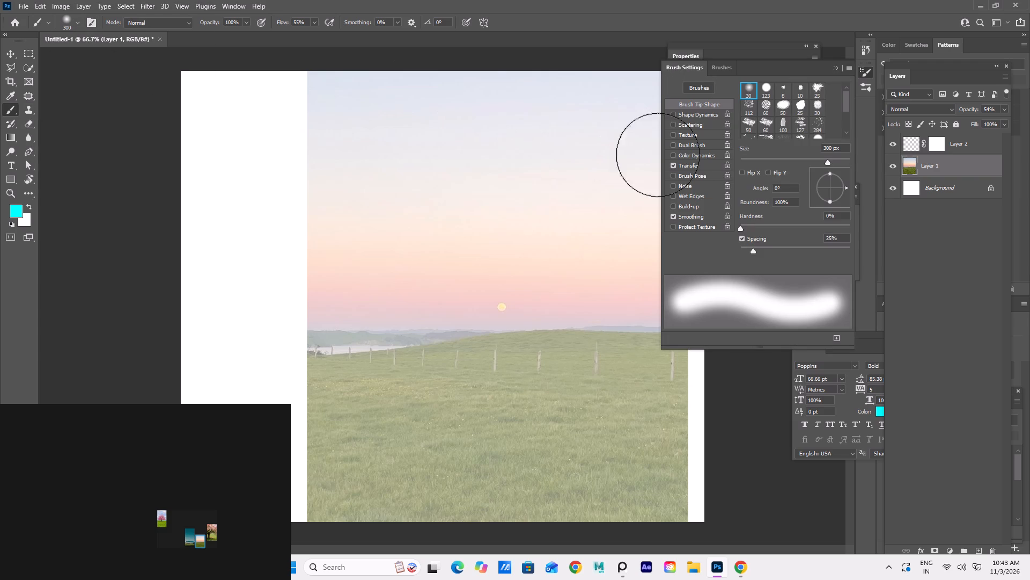
{"action": "scroll", "coordinate": [753, 200], "scroll_direction": "down", "scroll_amount": 3}
{"action": "scroll", "coordinate": [721, 281], "scroll_direction": "down", "scroll_amount": 7}
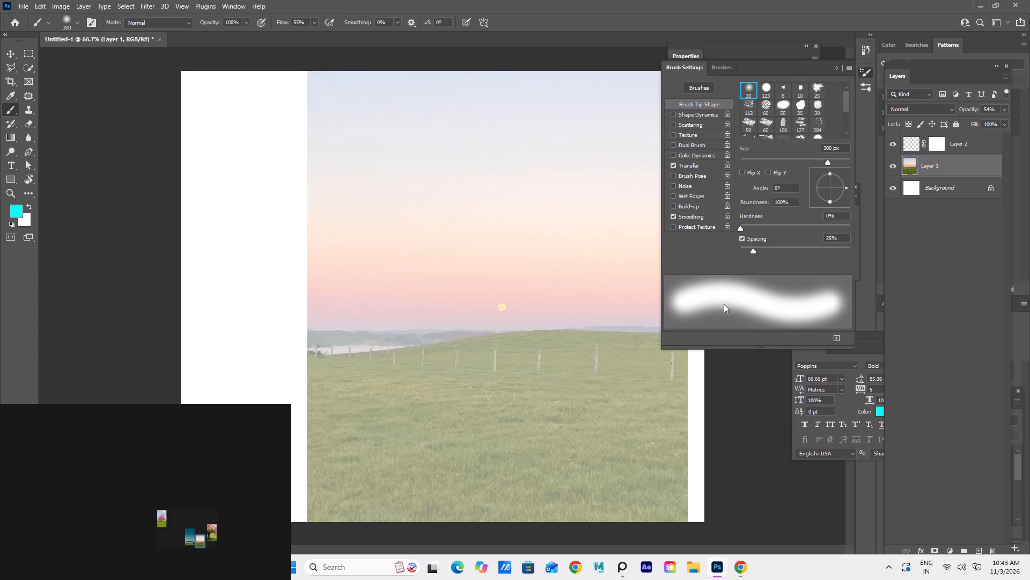
{"action": "scroll", "coordinate": [724, 304], "scroll_direction": "down", "scroll_amount": 4}
{"action": "left_click", "coordinate": [727, 304]}
{"action": "left_click", "coordinate": [768, 90]}
{"action": "left_click", "coordinate": [742, 88]}
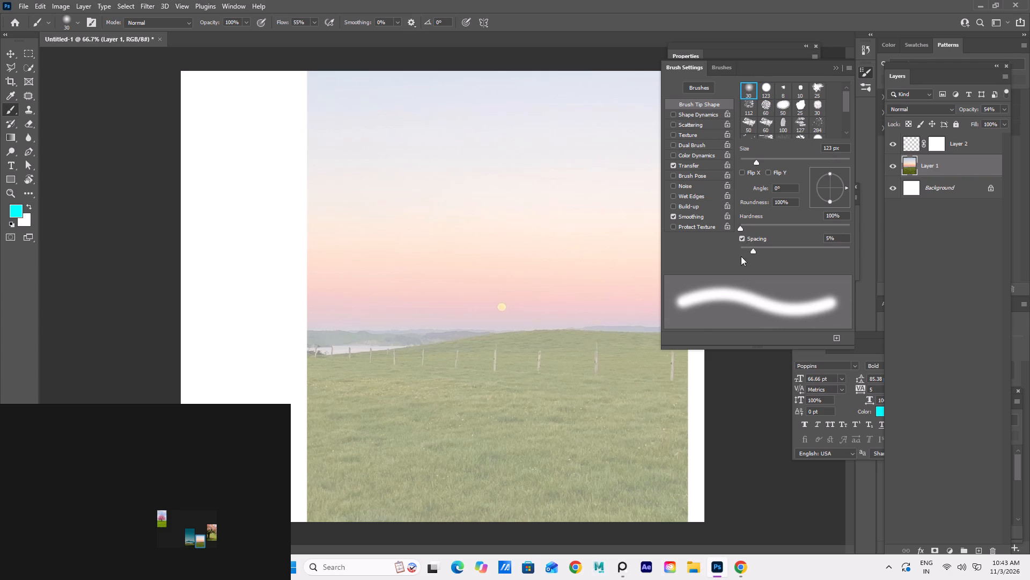
{"action": "left_click", "coordinate": [739, 306]}
{"action": "type", "text": "]]]]]]]]]]]]]]]]"}
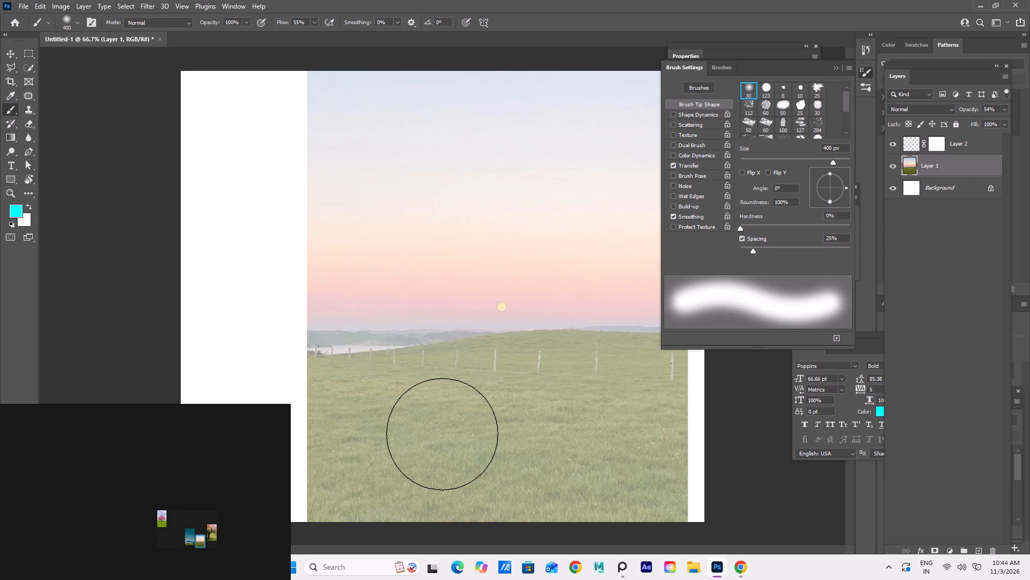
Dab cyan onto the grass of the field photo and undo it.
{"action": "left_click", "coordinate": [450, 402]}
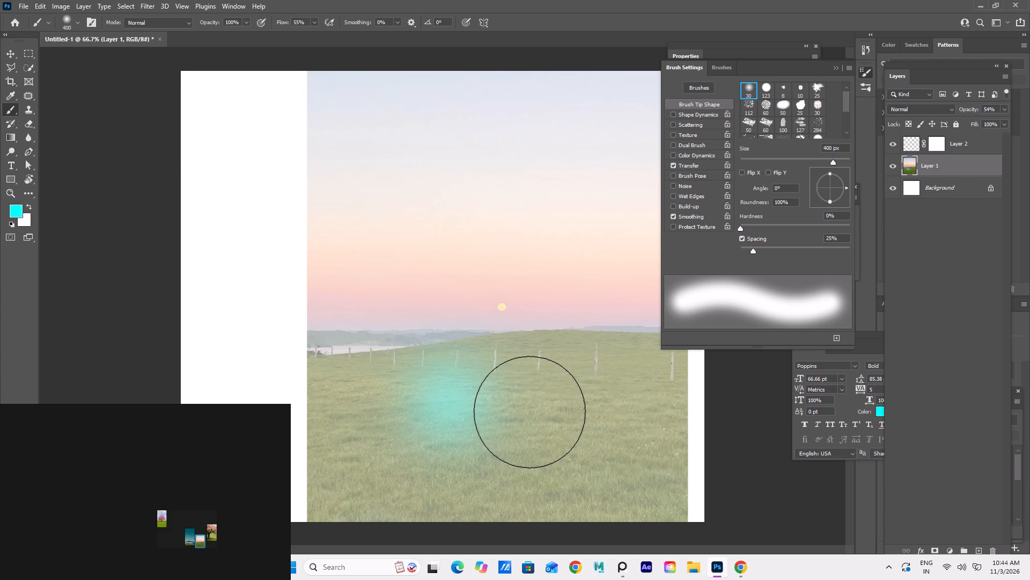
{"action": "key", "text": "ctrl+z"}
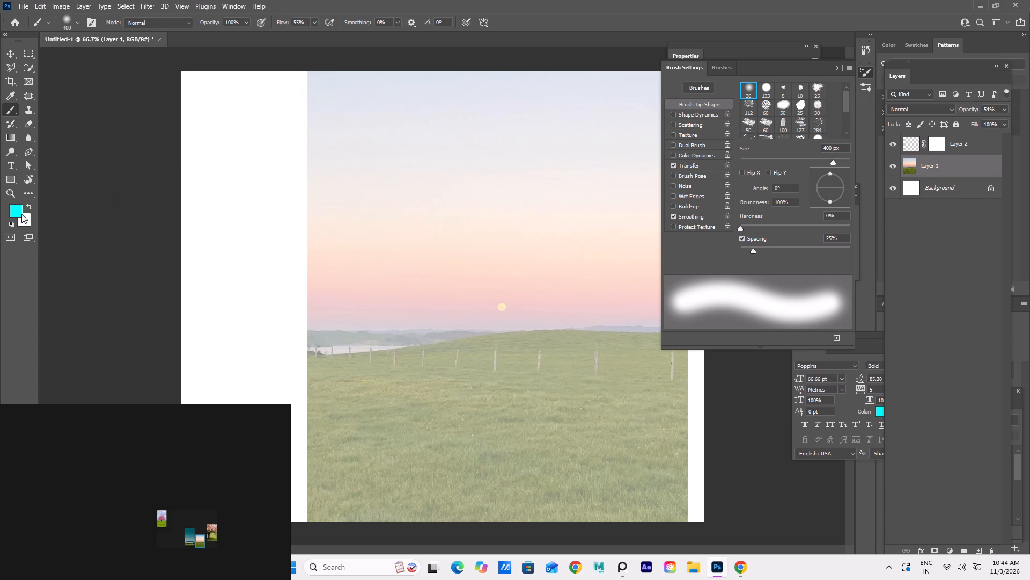
Make white the foreground colour and dab it softly over the sky and horizon near the field photo's left edge.
{"action": "left_click", "coordinate": [27, 206]}
{"action": "left_click", "coordinate": [374, 404]}
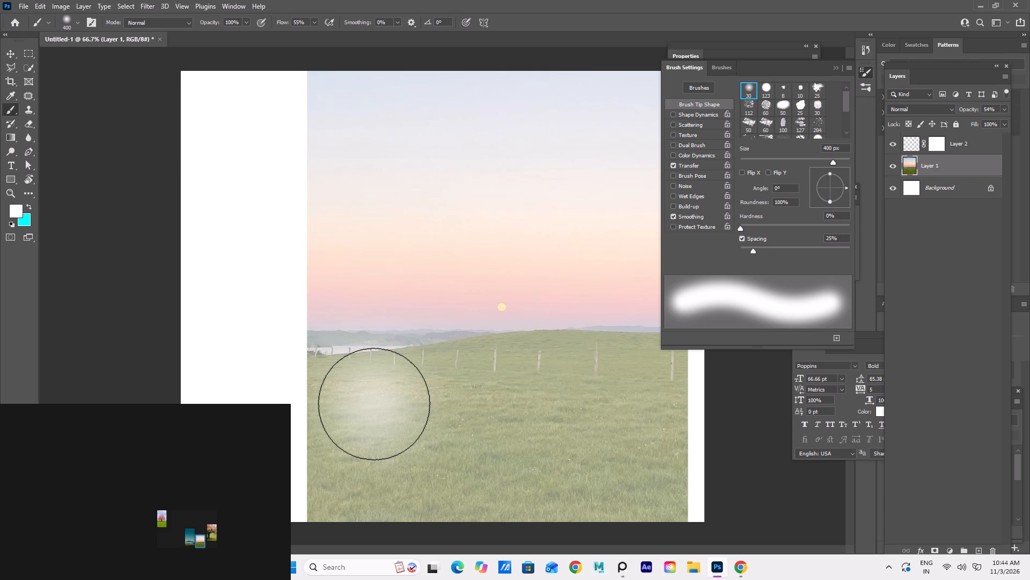
{"action": "key", "text": "ctrl+z"}
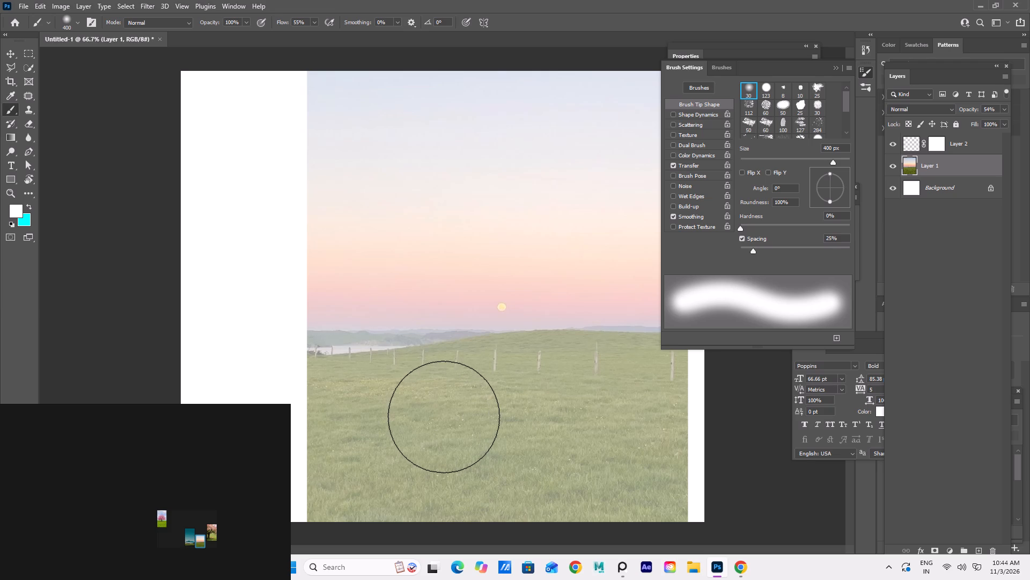
{"action": "scroll", "coordinate": [452, 419], "scroll_direction": "down", "scroll_amount": 1}
{"action": "scroll", "coordinate": [458, 433], "scroll_direction": "down", "scroll_amount": 2, "text": "alt"}
{"action": "scroll", "coordinate": [465, 374], "scroll_direction": "down", "scroll_amount": 3, "text": "alt"}
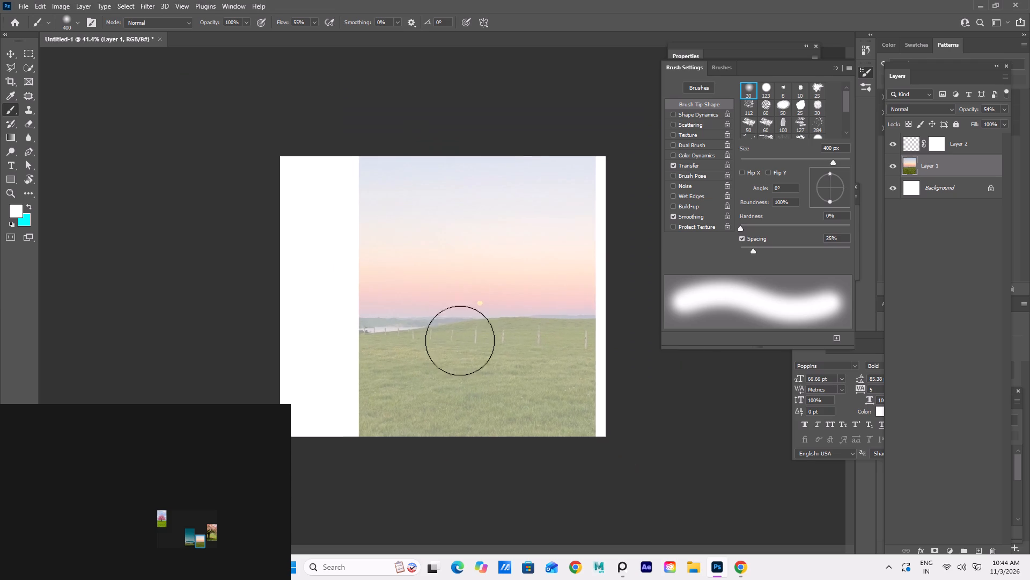
{"action": "left_click", "coordinate": [408, 266]}
{"action": "left_click", "coordinate": [380, 260]}
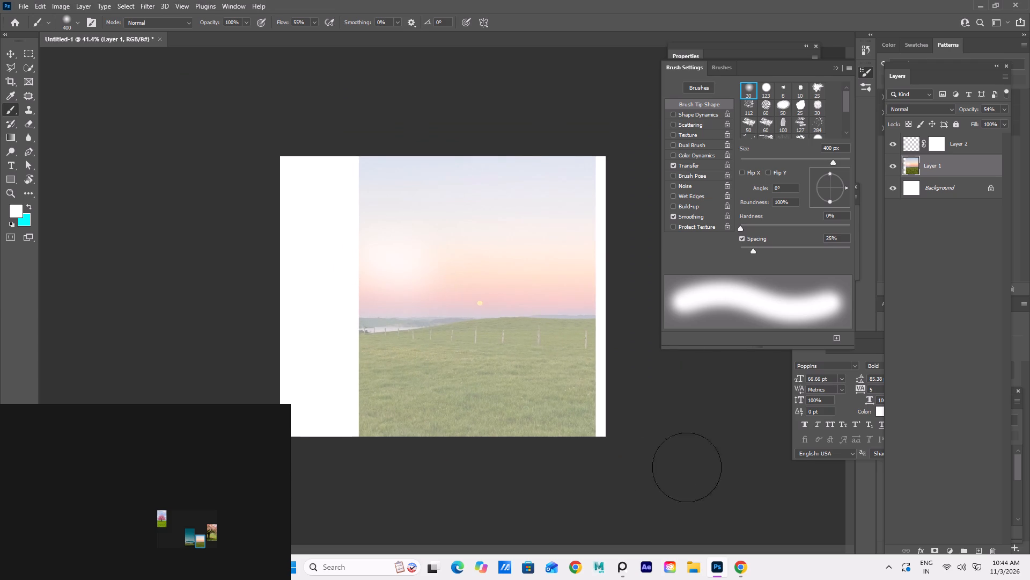
{"action": "left_click", "coordinate": [381, 320]}
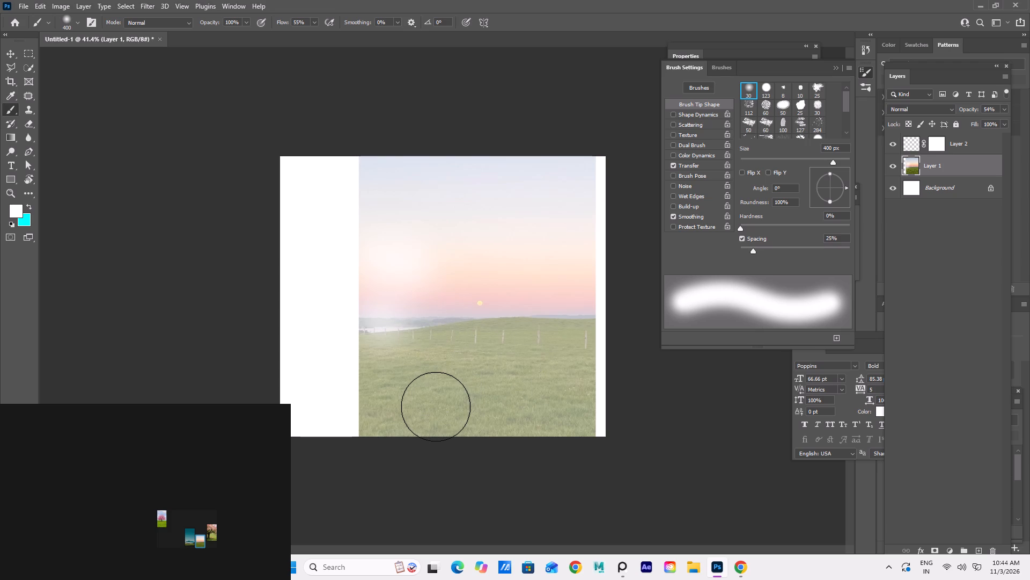
Copy the teal mountain photo from the PureRef board and paste it into the Photoshop document above the field photo.
{"action": "scroll", "coordinate": [86, 554], "scroll_direction": "down", "scroll_amount": 2}
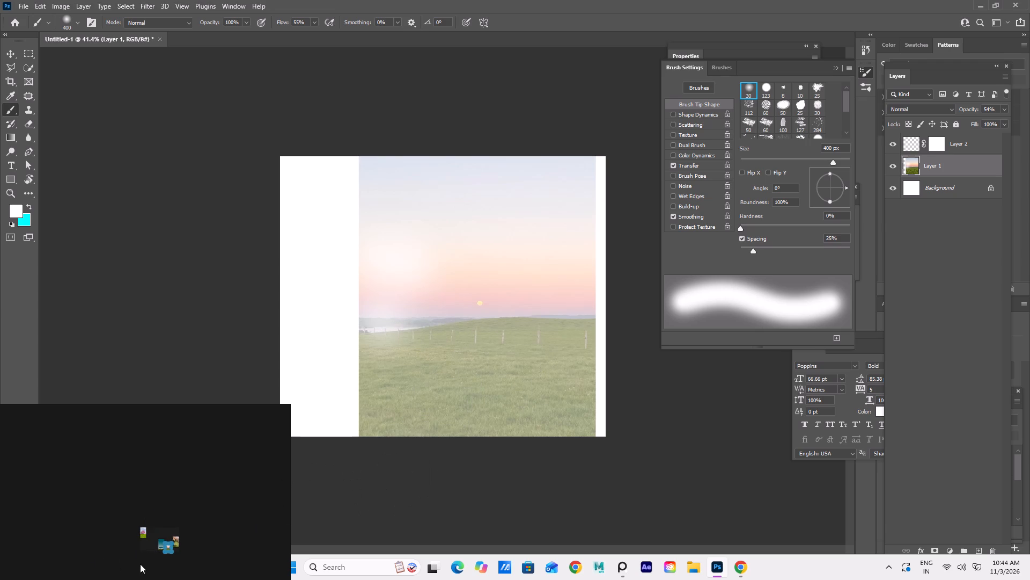
{"action": "scroll", "coordinate": [221, 537], "scroll_direction": "up", "scroll_amount": 6}
{"action": "scroll", "coordinate": [154, 552], "scroll_direction": "down", "scroll_amount": 6}
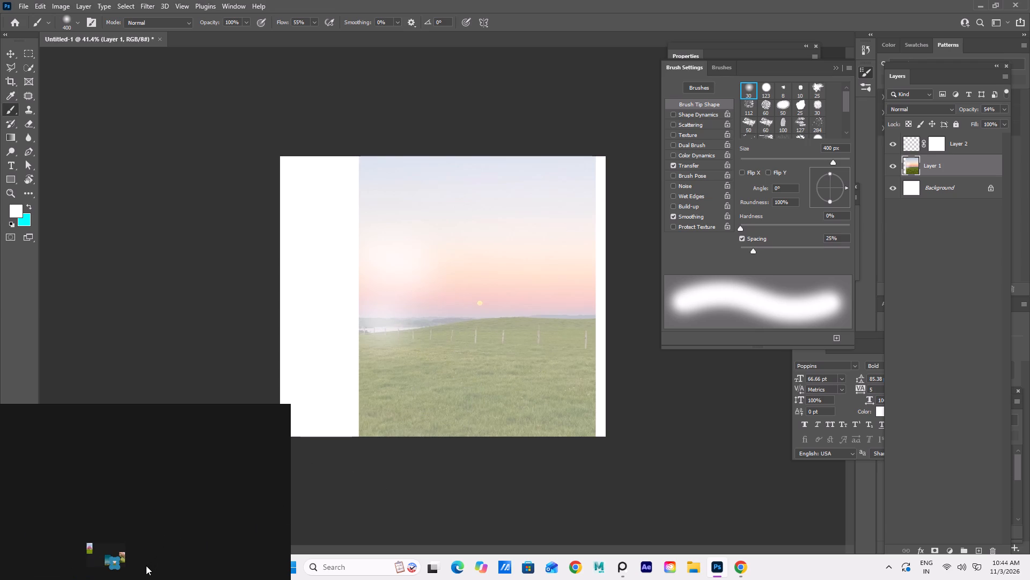
{"action": "scroll", "coordinate": [135, 569], "scroll_direction": "up", "scroll_amount": 7, "text": "alt"}
{"action": "scroll", "coordinate": [136, 569], "scroll_direction": "up", "scroll_amount": 4}
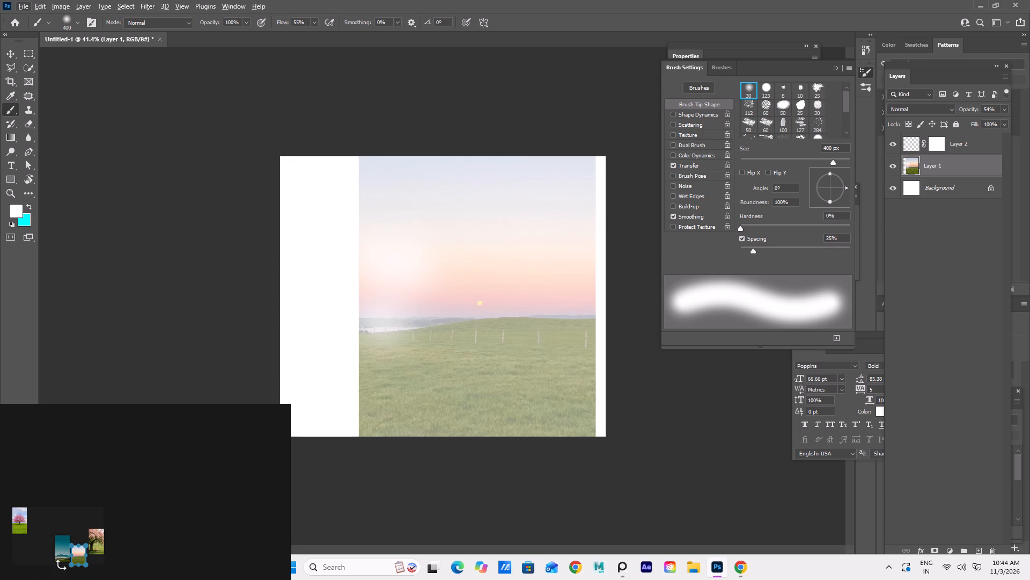
{"action": "scroll", "coordinate": [18, 563], "scroll_direction": "up", "scroll_amount": 5}
{"action": "scroll", "coordinate": [135, 579], "scroll_direction": "up", "scroll_amount": 1}
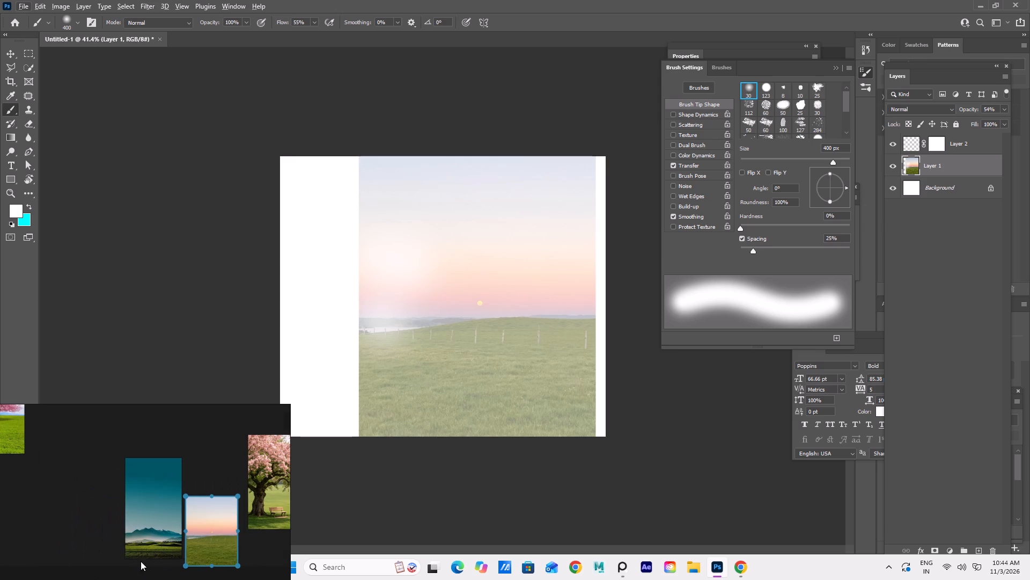
{"action": "left_click", "coordinate": [151, 548]}
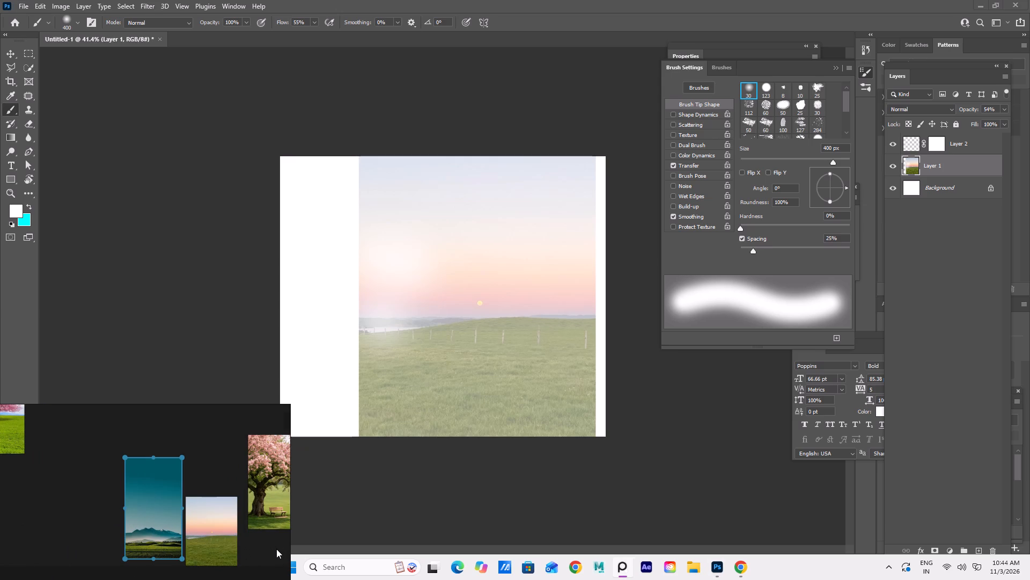
{"action": "key", "text": "ctrl+c"}
{"action": "left_click", "coordinate": [463, 365]}
{"action": "key", "text": "ctrl+v"}
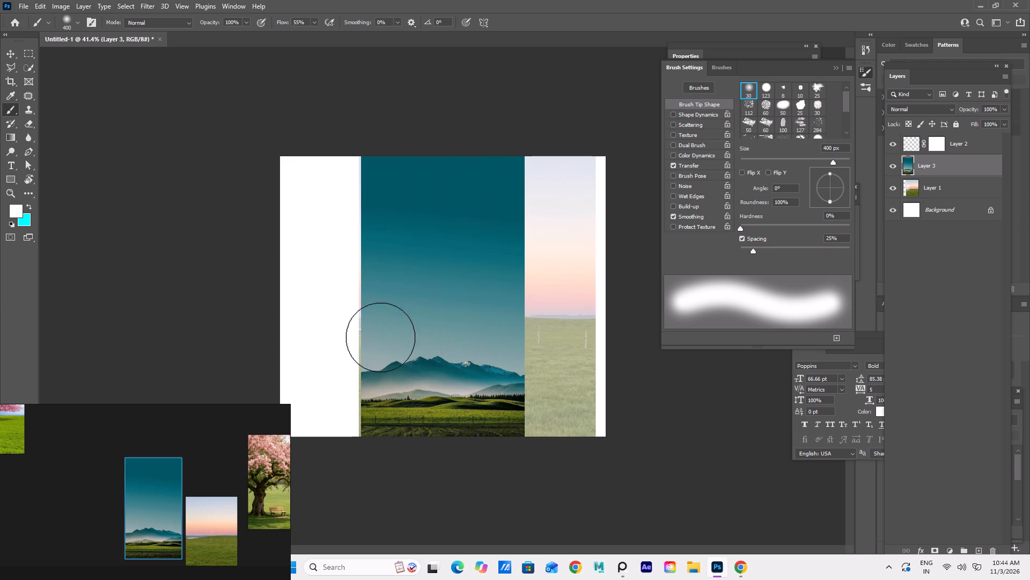
Scale the mountain photo to about 145% and move it up, matching the field photo's width with its hills at the canvas top.
{"action": "left_click", "coordinate": [9, 55]}
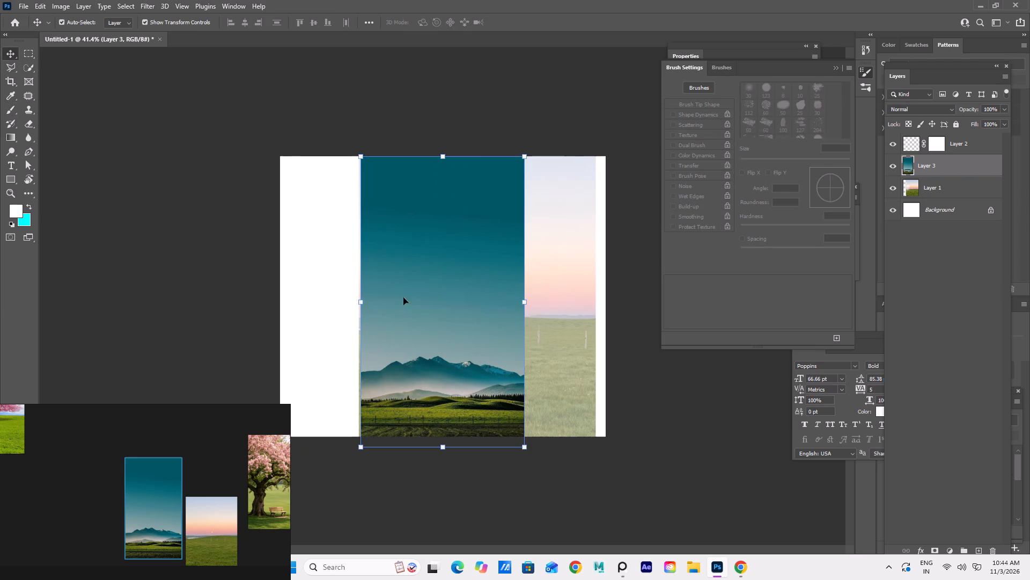
{"action": "left_click", "coordinate": [421, 311]}
{"action": "left_click_drag", "start_coordinate": [443, 448], "coordinate": [474, 261]}
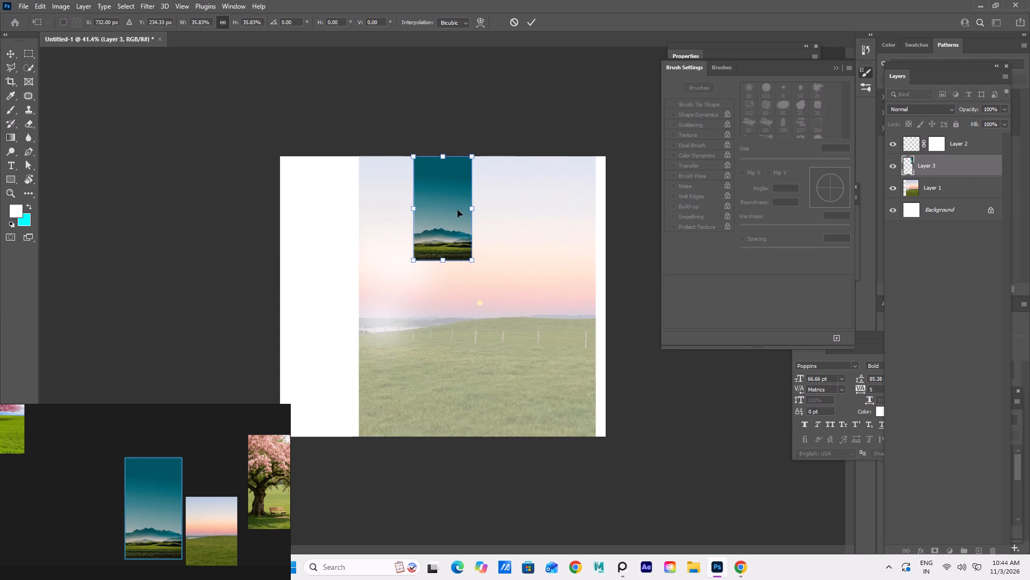
{"action": "left_click_drag", "start_coordinate": [469, 209], "coordinate": [607, 200]}
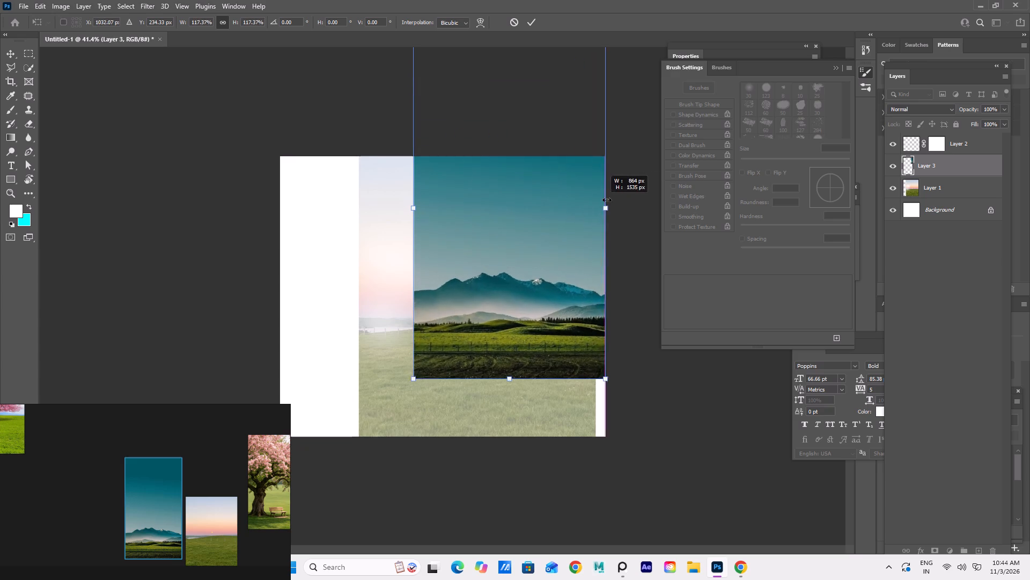
{"action": "left_click_drag", "start_coordinate": [607, 200], "coordinate": [613, 199]}
{"action": "left_click_drag", "start_coordinate": [501, 293], "coordinate": [441, 204]}
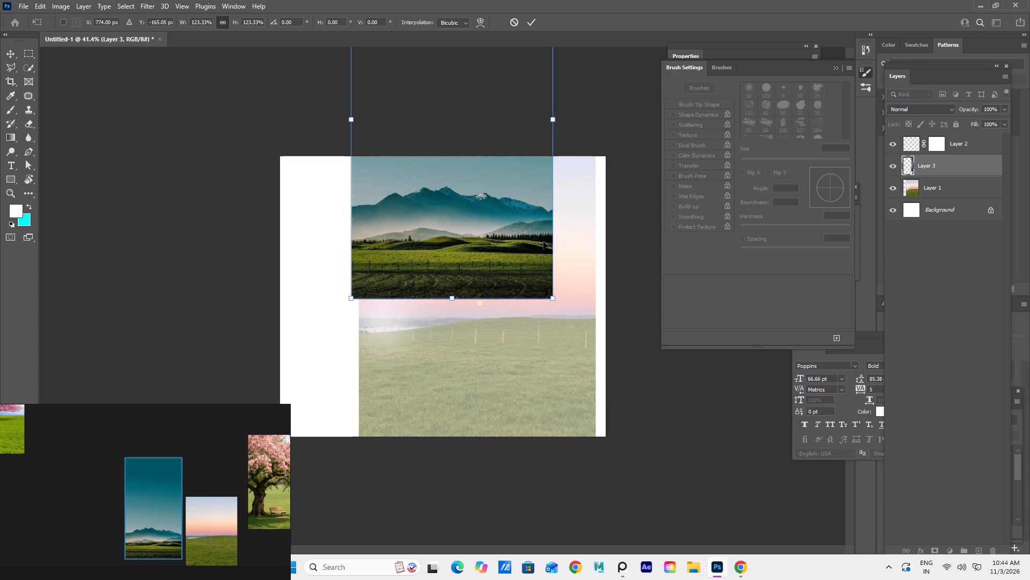
{"action": "left_click_drag", "start_coordinate": [556, 301], "coordinate": [639, 339]}
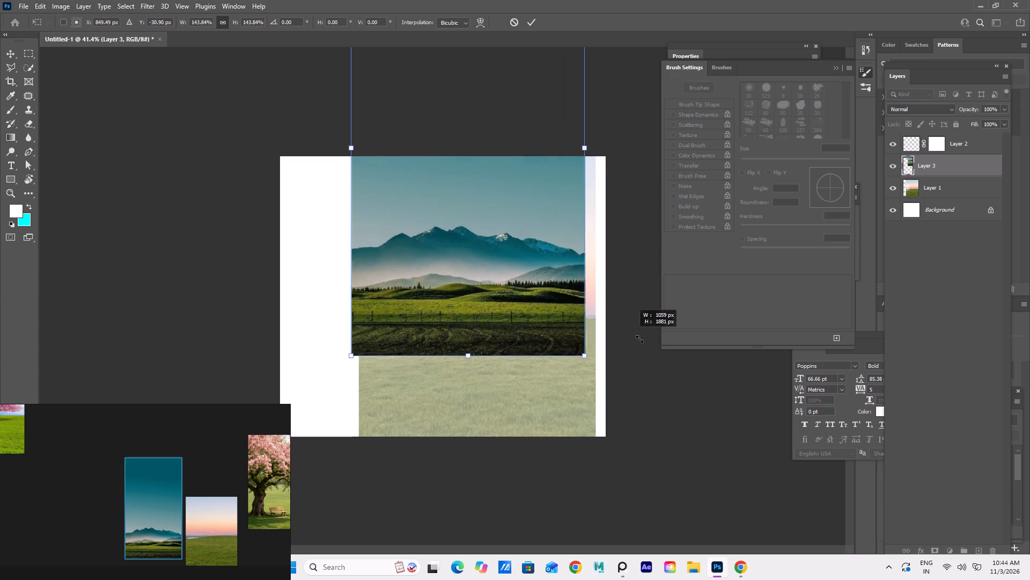
{"action": "left_click_drag", "start_coordinate": [639, 339], "coordinate": [690, 354]}
{"action": "left_click_drag", "start_coordinate": [516, 347], "coordinate": [521, 236]}
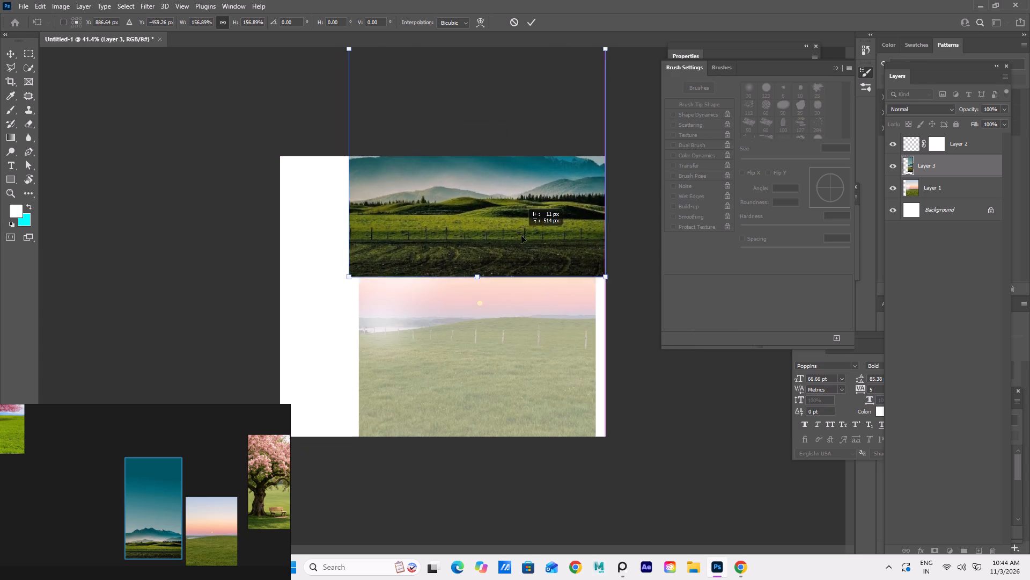
{"action": "left_click_drag", "start_coordinate": [521, 236], "coordinate": [516, 236]}
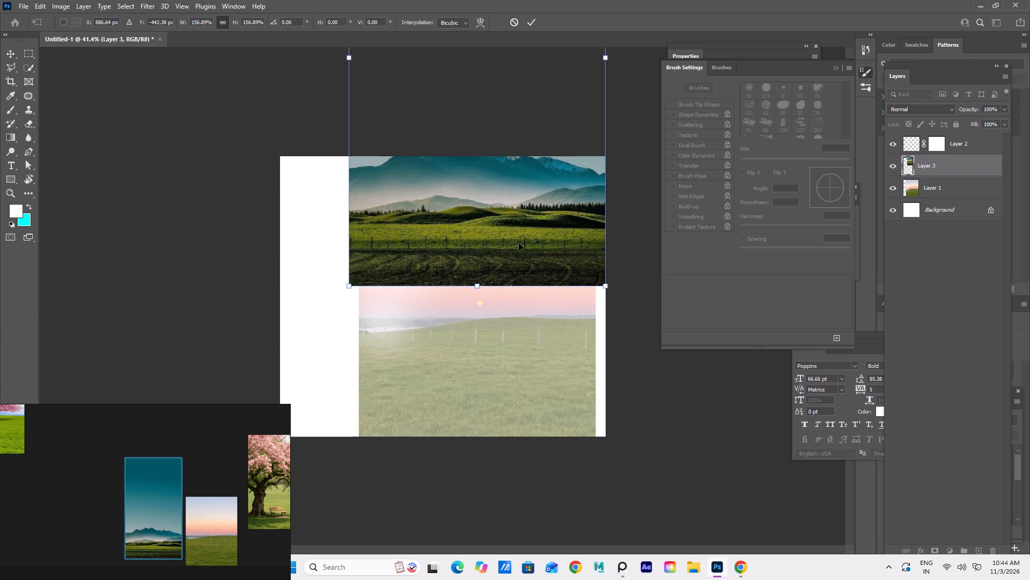
{"action": "left_click_drag", "start_coordinate": [603, 286], "coordinate": [597, 286]}
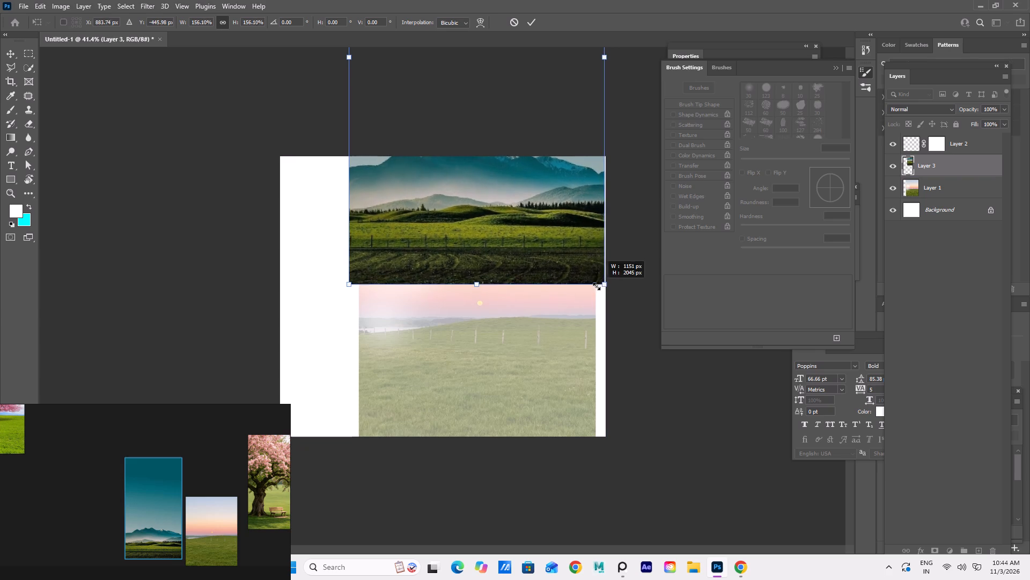
{"action": "left_click_drag", "start_coordinate": [597, 286], "coordinate": [580, 279]}
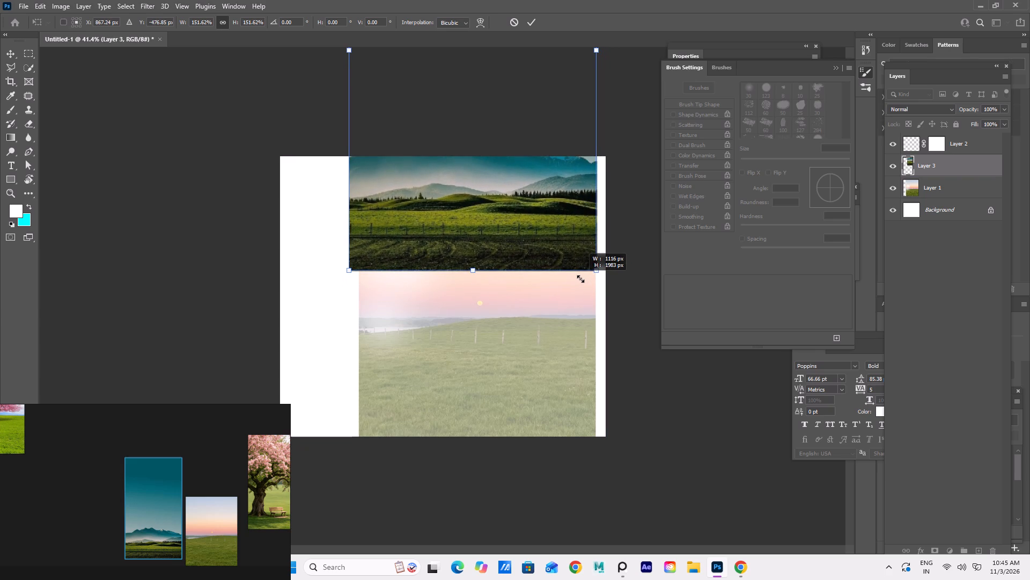
{"action": "left_click_drag", "start_coordinate": [580, 279], "coordinate": [578, 254]}
{"action": "left_click_drag", "start_coordinate": [505, 224], "coordinate": [506, 224]}
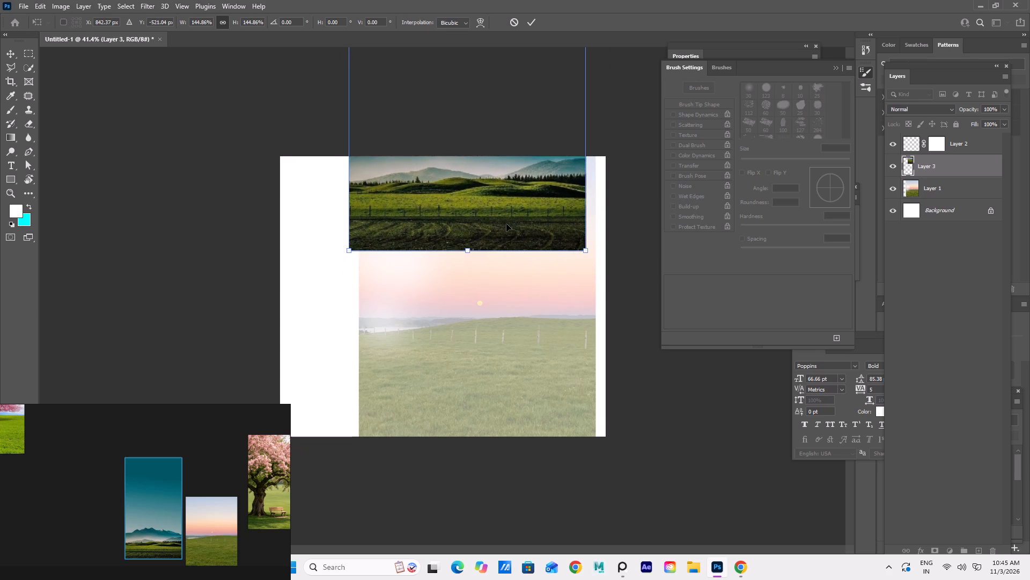
{"action": "left_click_drag", "start_coordinate": [506, 224], "coordinate": [517, 228]}
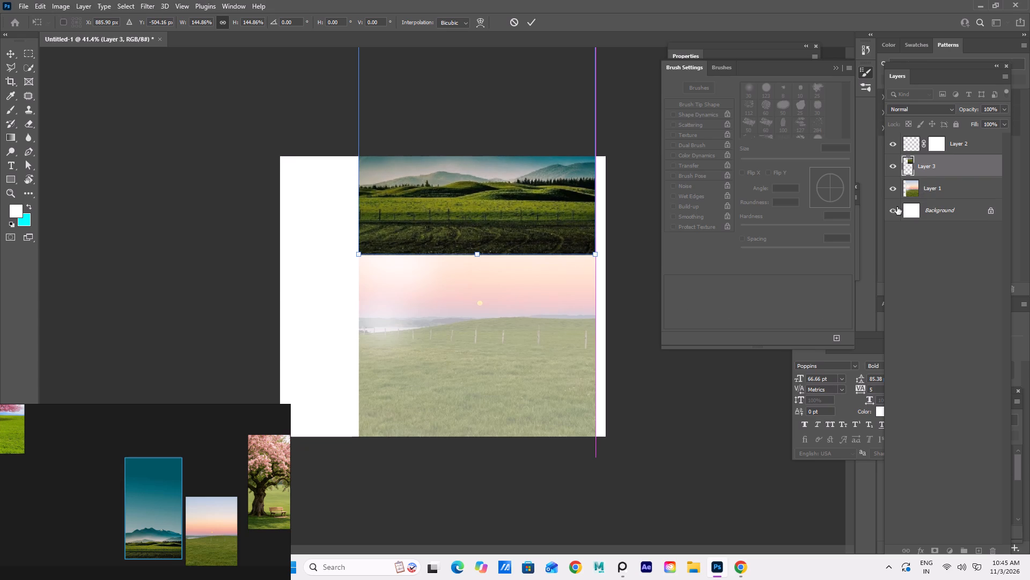
{"action": "left_click", "coordinate": [920, 164]}
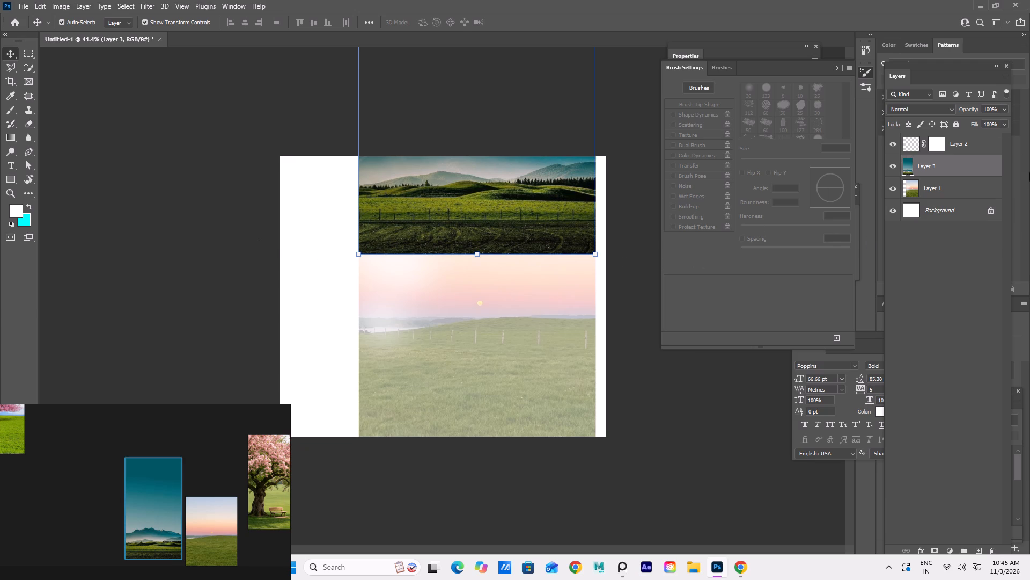
Lower the mountain photo layer's opacity to 70%.
{"action": "left_click_drag", "start_coordinate": [972, 107], "coordinate": [955, 111]}
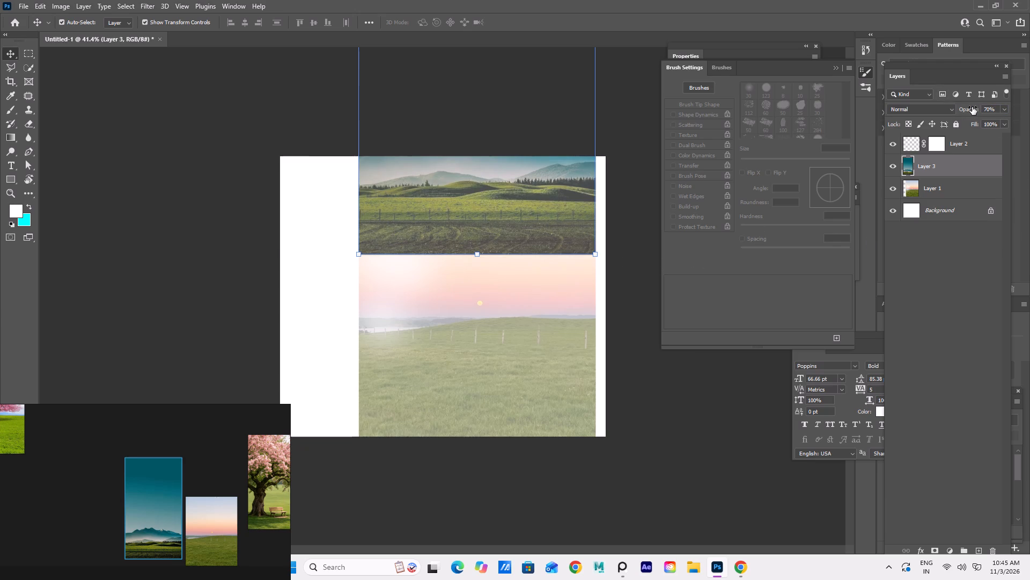
Move the mountain photo down about 450 px, keeping its sides aligned with the field photo so the mountains show above the grass.
{"action": "left_click", "coordinate": [214, 165]}
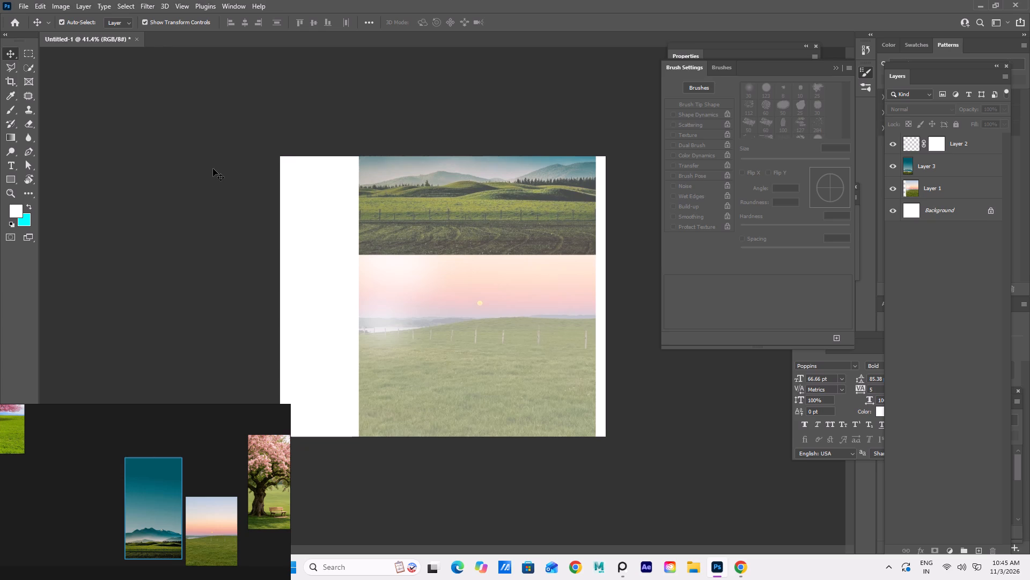
{"action": "left_click_drag", "start_coordinate": [507, 230], "coordinate": [498, 281]}
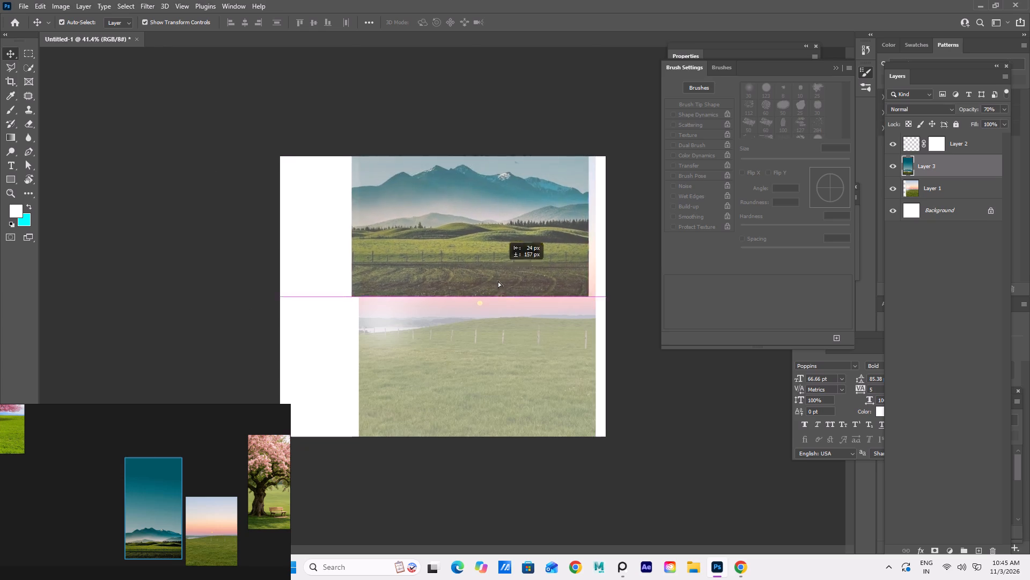
{"action": "left_click_drag", "start_coordinate": [498, 281], "coordinate": [505, 330]}
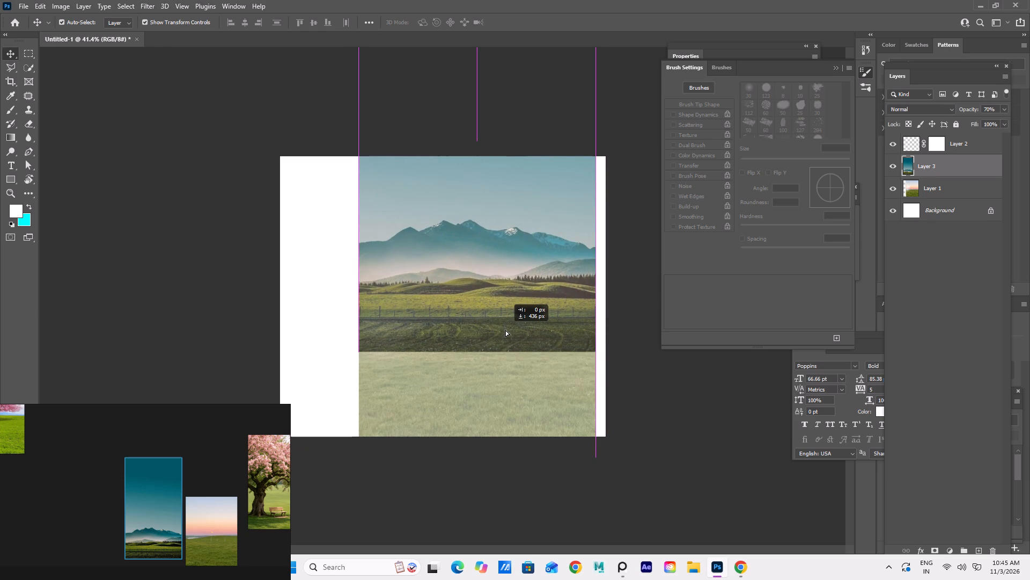
{"action": "left_click_drag", "start_coordinate": [505, 330], "coordinate": [503, 331]}
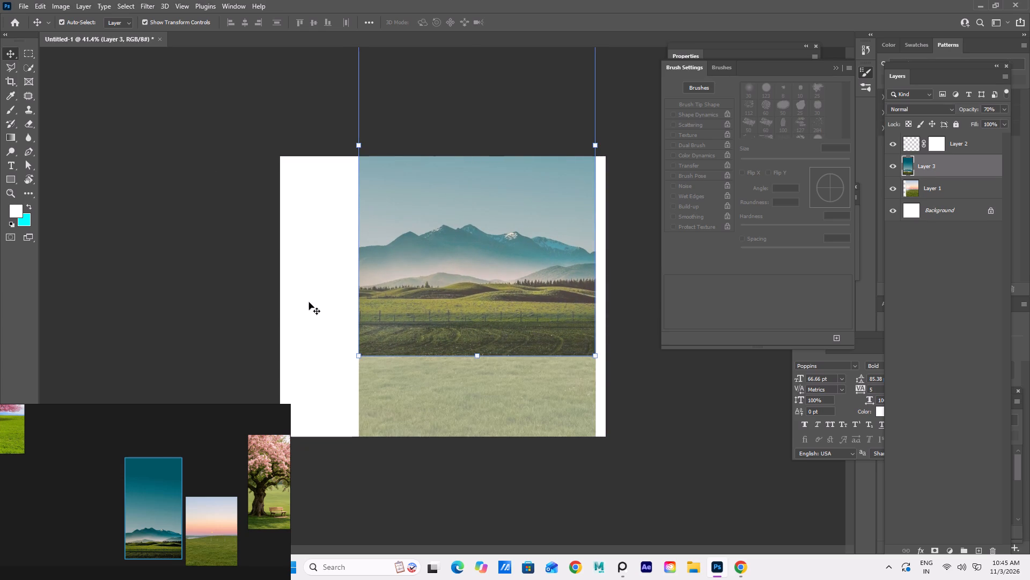
{"action": "left_click", "coordinate": [153, 267]}
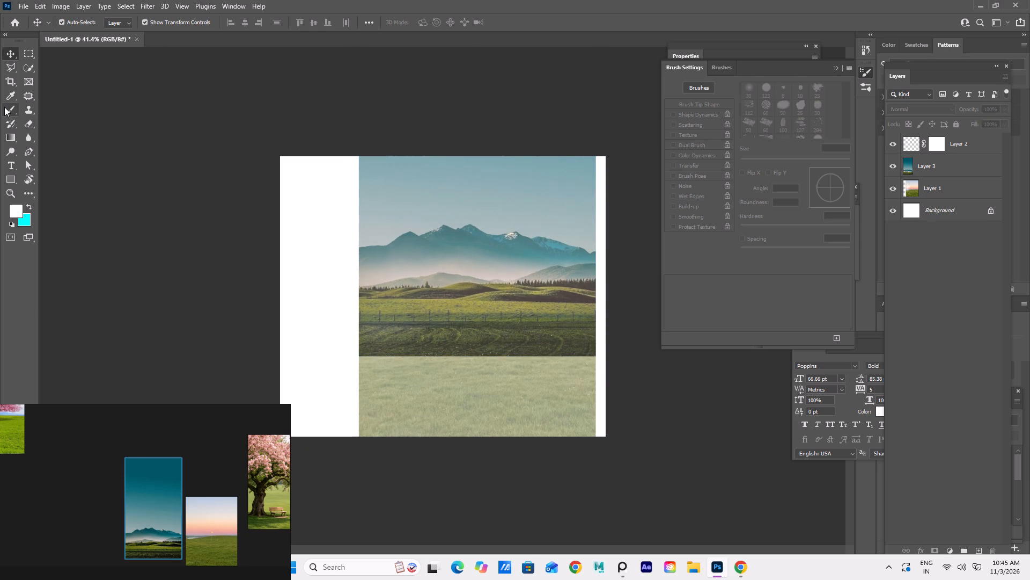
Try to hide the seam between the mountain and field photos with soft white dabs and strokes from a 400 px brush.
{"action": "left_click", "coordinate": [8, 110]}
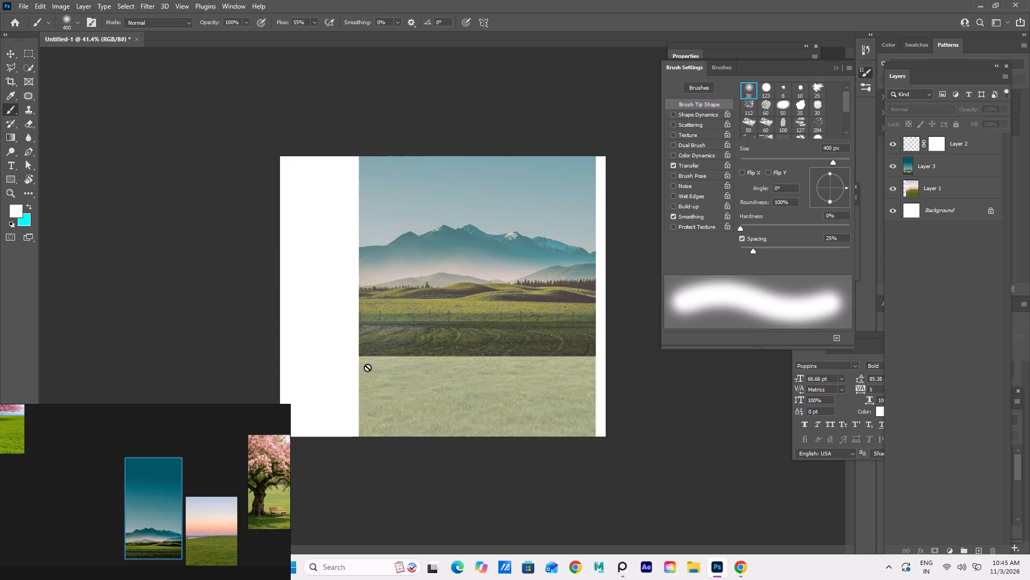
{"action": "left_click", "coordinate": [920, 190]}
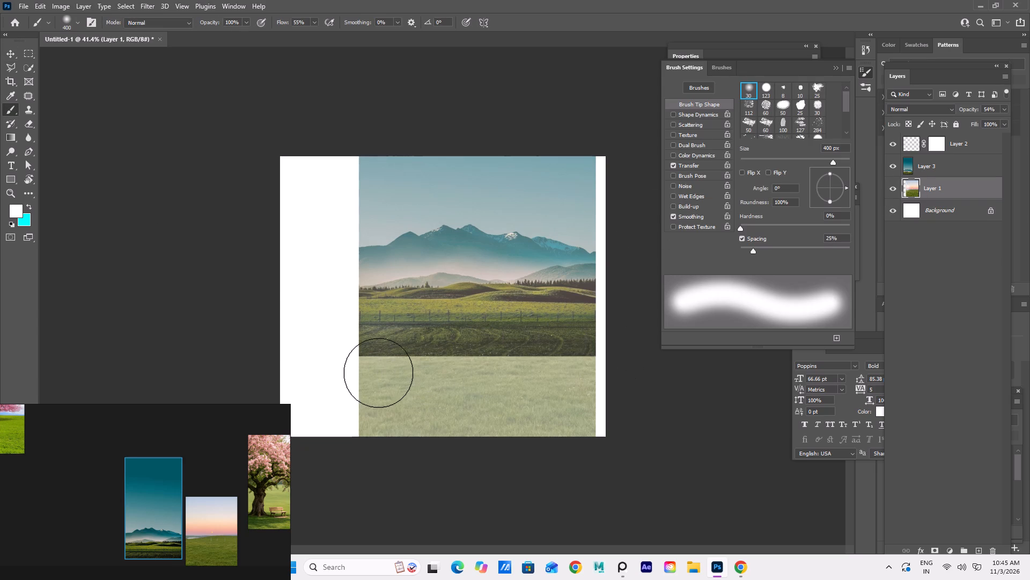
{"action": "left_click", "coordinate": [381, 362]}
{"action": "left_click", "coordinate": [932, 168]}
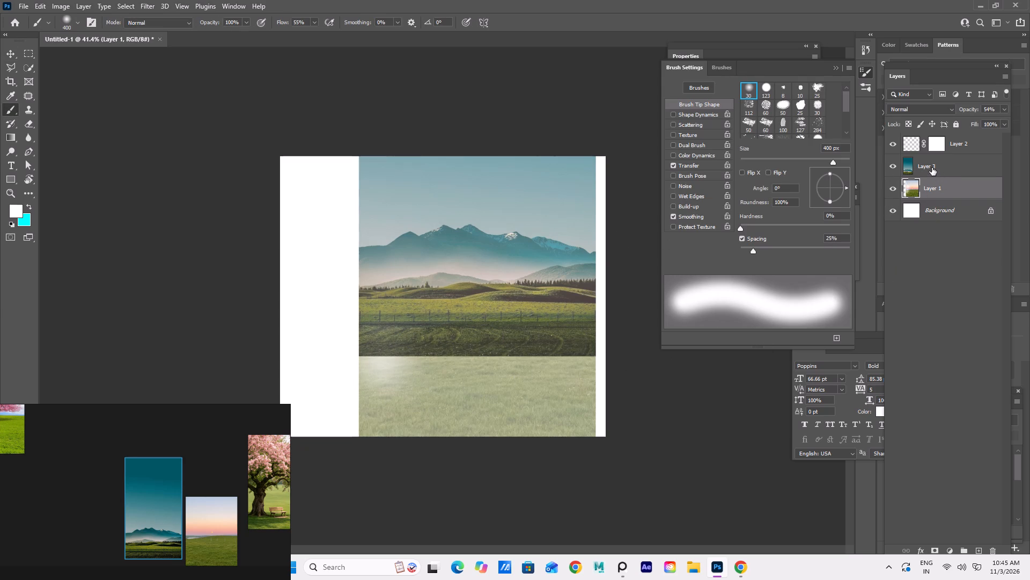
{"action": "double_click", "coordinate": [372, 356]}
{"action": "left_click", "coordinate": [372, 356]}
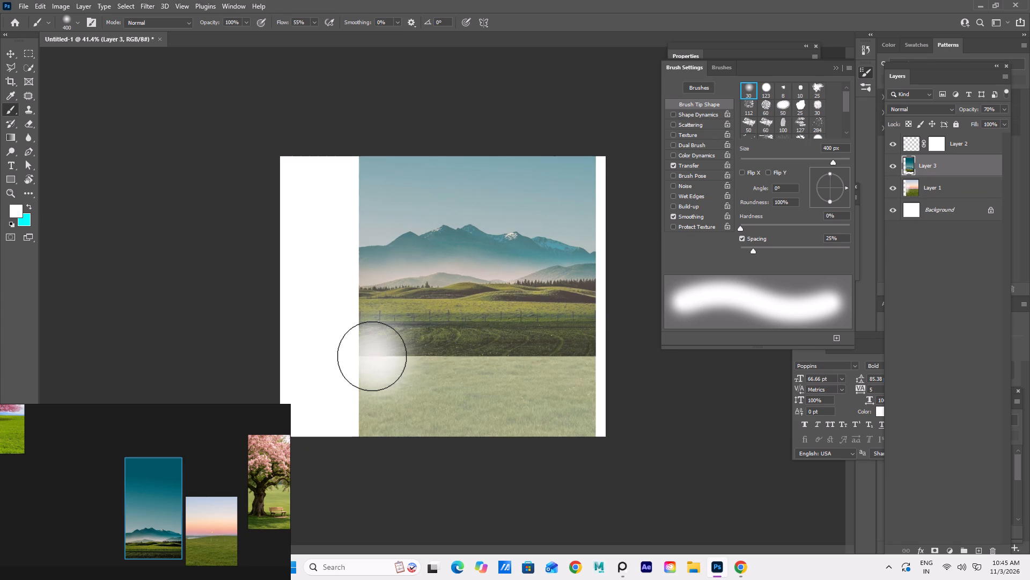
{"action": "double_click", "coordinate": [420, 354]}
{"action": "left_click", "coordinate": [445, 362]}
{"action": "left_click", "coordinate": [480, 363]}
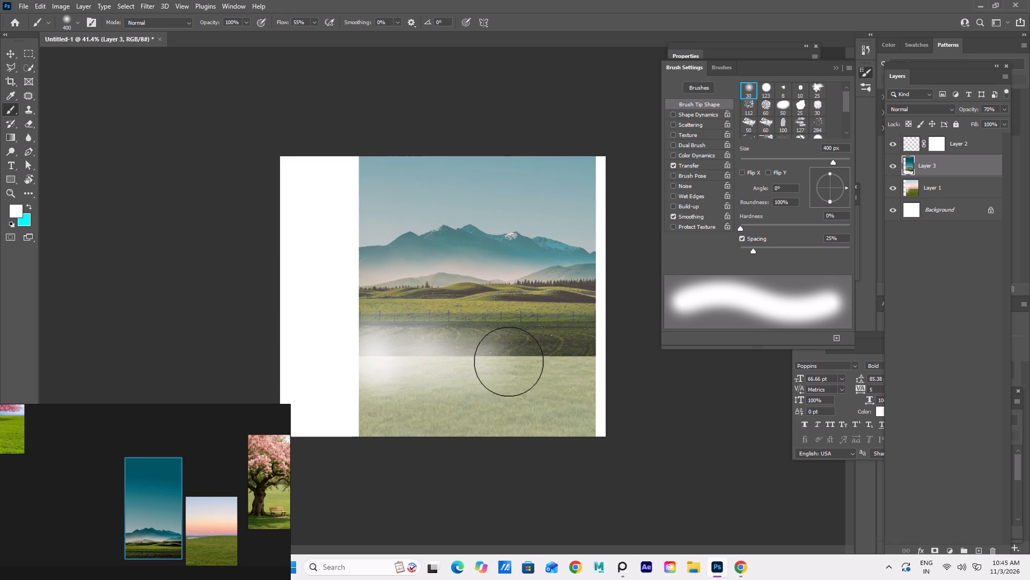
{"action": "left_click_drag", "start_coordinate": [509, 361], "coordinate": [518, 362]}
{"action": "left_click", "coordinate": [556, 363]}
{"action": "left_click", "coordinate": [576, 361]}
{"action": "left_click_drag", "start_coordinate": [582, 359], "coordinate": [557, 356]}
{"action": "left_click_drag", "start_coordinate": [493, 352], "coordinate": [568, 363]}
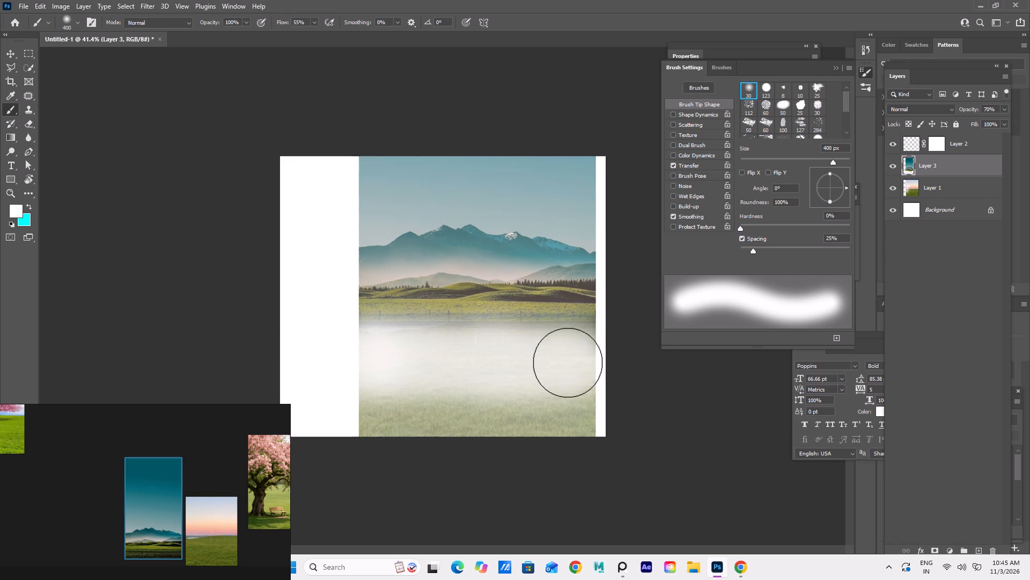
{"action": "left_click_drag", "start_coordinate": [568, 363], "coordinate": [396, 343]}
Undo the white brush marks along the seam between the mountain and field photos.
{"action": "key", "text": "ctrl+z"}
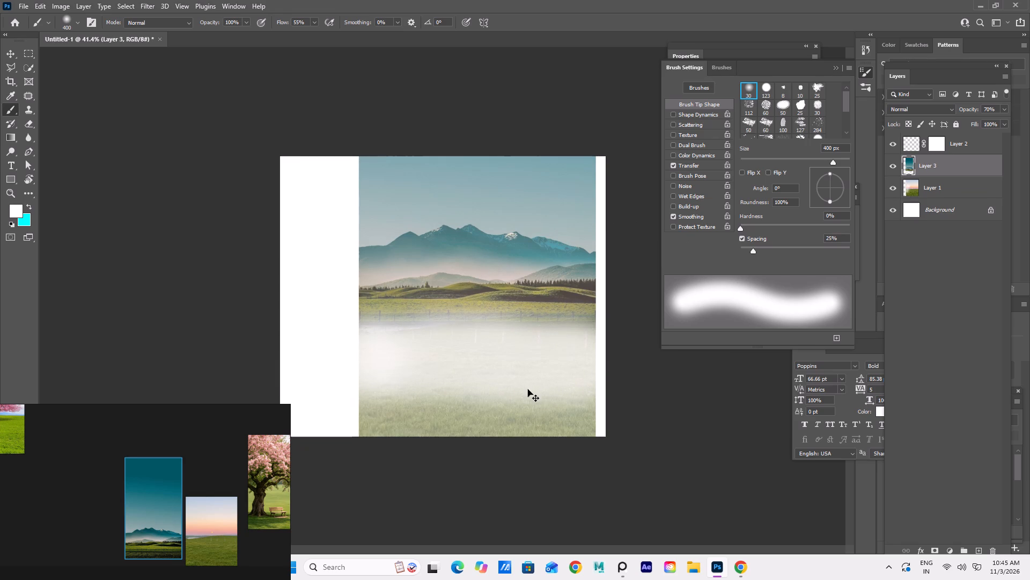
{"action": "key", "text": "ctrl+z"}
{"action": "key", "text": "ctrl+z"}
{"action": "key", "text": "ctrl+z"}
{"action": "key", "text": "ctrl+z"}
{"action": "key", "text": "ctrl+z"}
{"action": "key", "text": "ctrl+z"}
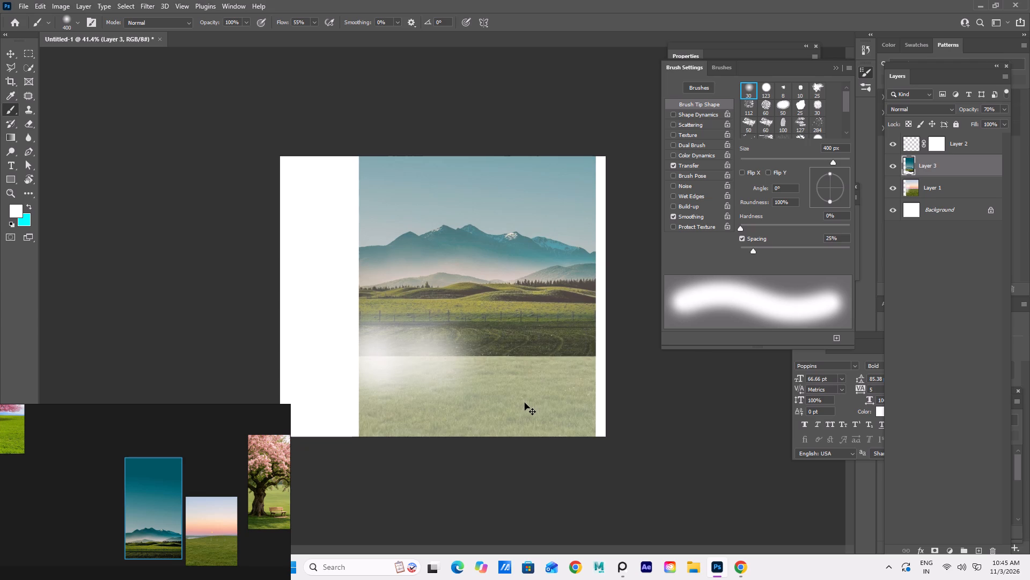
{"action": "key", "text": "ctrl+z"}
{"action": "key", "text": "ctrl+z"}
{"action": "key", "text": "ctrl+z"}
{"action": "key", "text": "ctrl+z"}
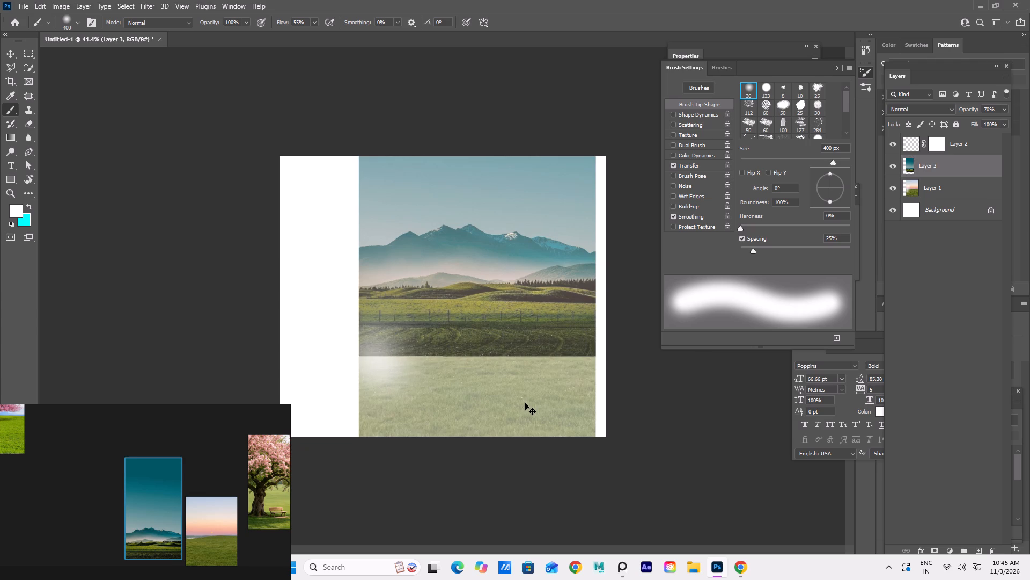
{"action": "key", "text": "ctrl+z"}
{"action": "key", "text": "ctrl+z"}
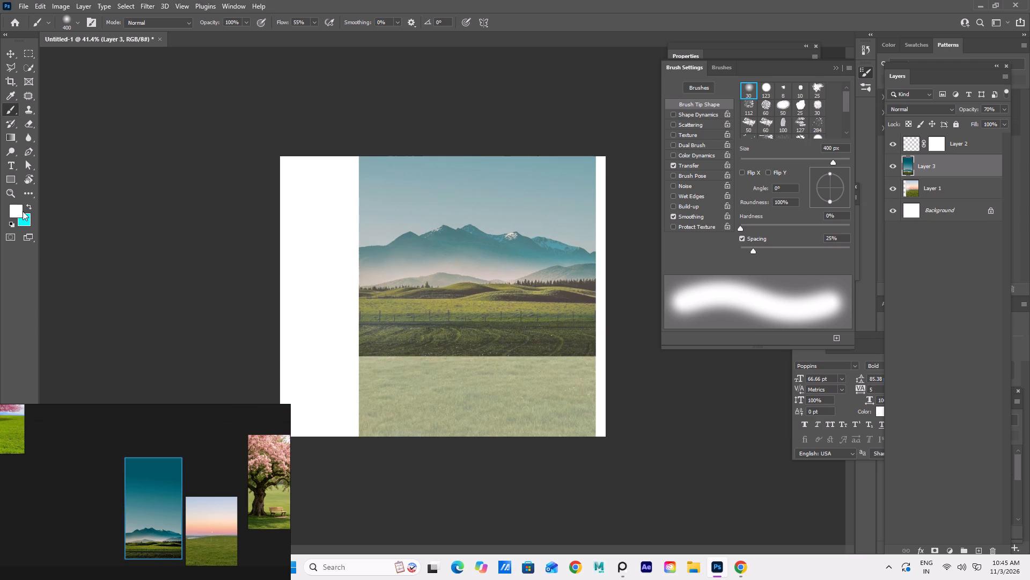
Sample the muted green of the field's grass and dab it softly along the mountain photo's lower edge, across its full width.
{"action": "key", "text": "i"}
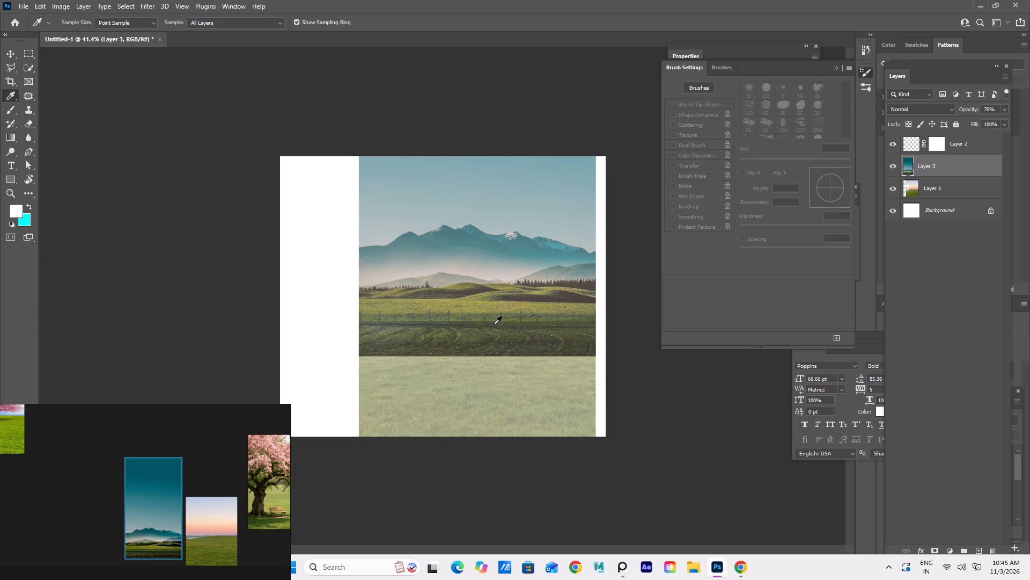
{"action": "left_click", "coordinate": [456, 389]}
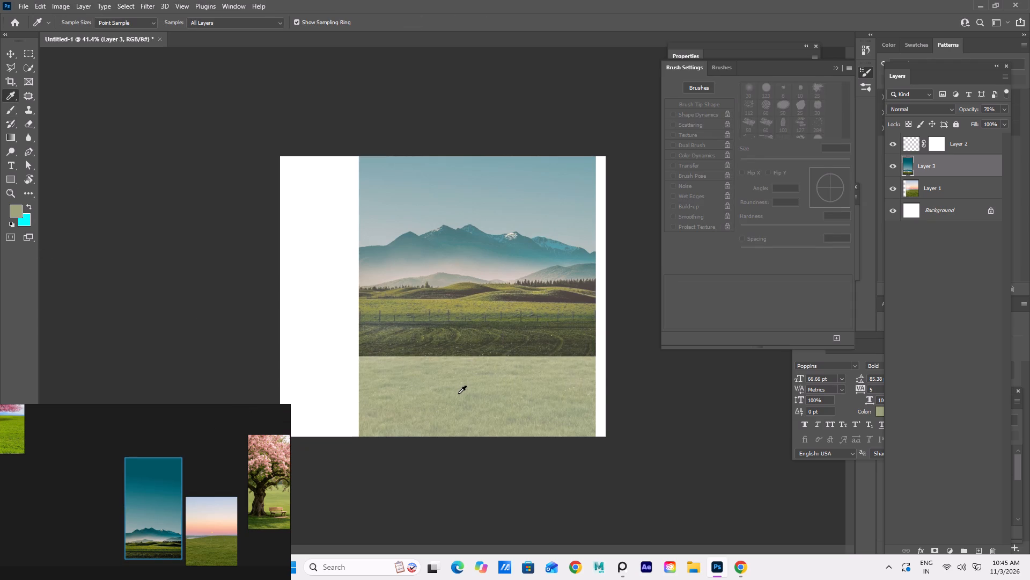
{"action": "key", "text": "v"}
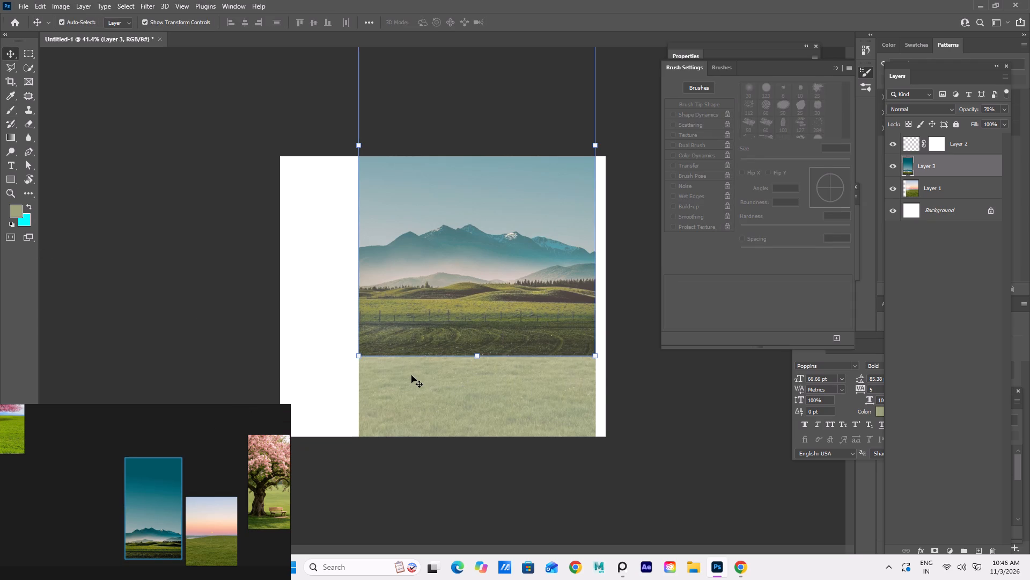
{"action": "left_click", "coordinate": [11, 113]}
{"action": "left_click", "coordinate": [380, 365]}
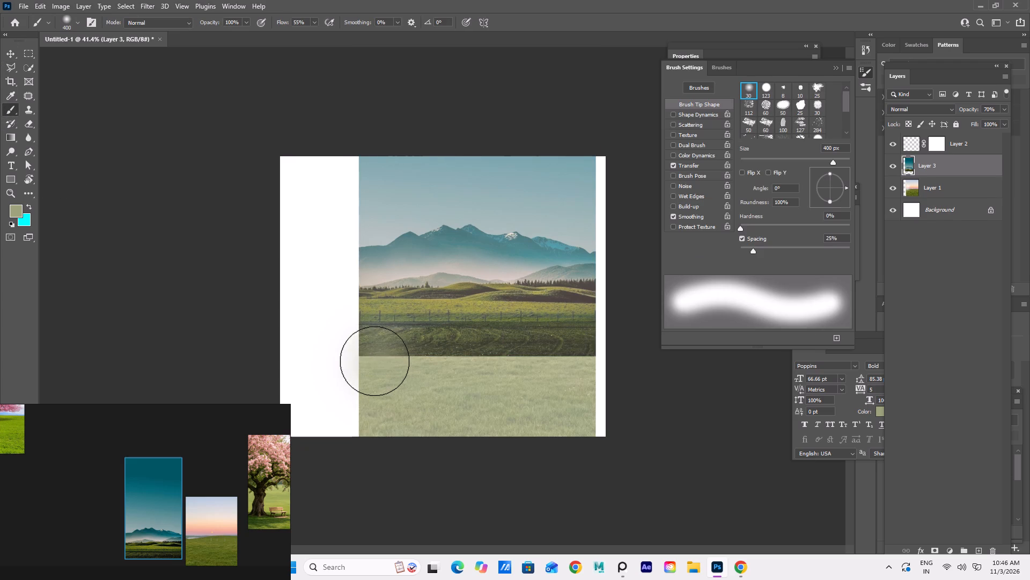
{"action": "left_click", "coordinate": [368, 359]}
{"action": "left_click", "coordinate": [372, 362]}
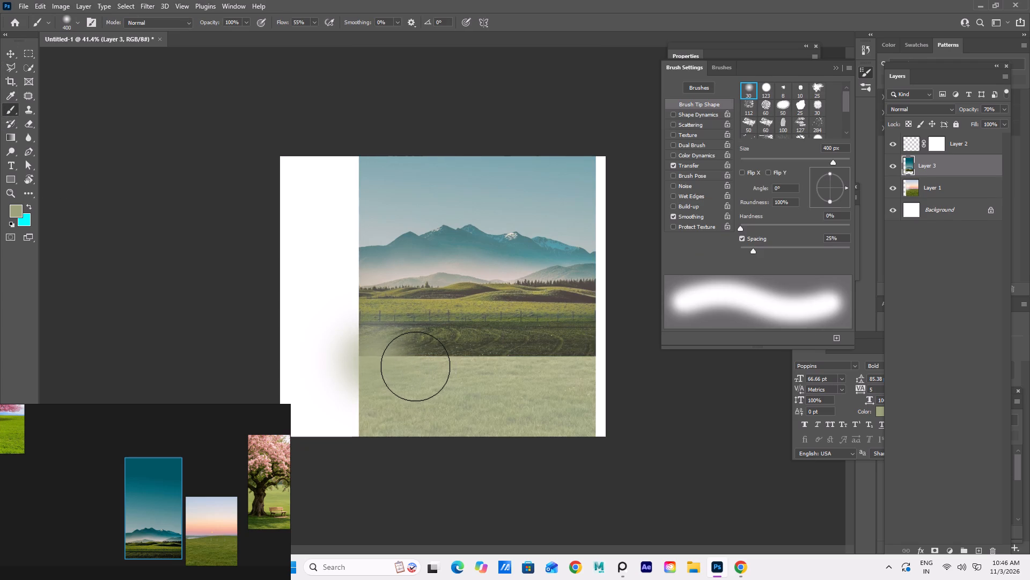
{"action": "left_click", "coordinate": [415, 366]}
{"action": "left_click", "coordinate": [415, 366]}
{"action": "left_click", "coordinate": [414, 368]}
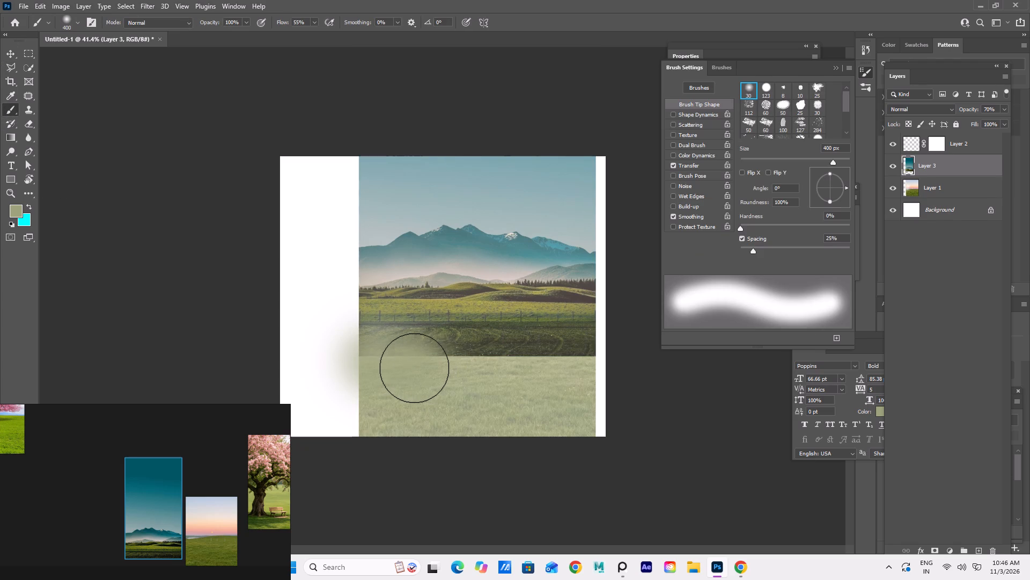
{"action": "left_click", "coordinate": [440, 364]}
{"action": "left_click", "coordinate": [461, 364]}
{"action": "left_click_drag", "start_coordinate": [464, 364], "coordinate": [469, 365]}
{"action": "left_click", "coordinate": [487, 366]}
{"action": "left_click", "coordinate": [503, 368]}
{"action": "left_click", "coordinate": [519, 368]}
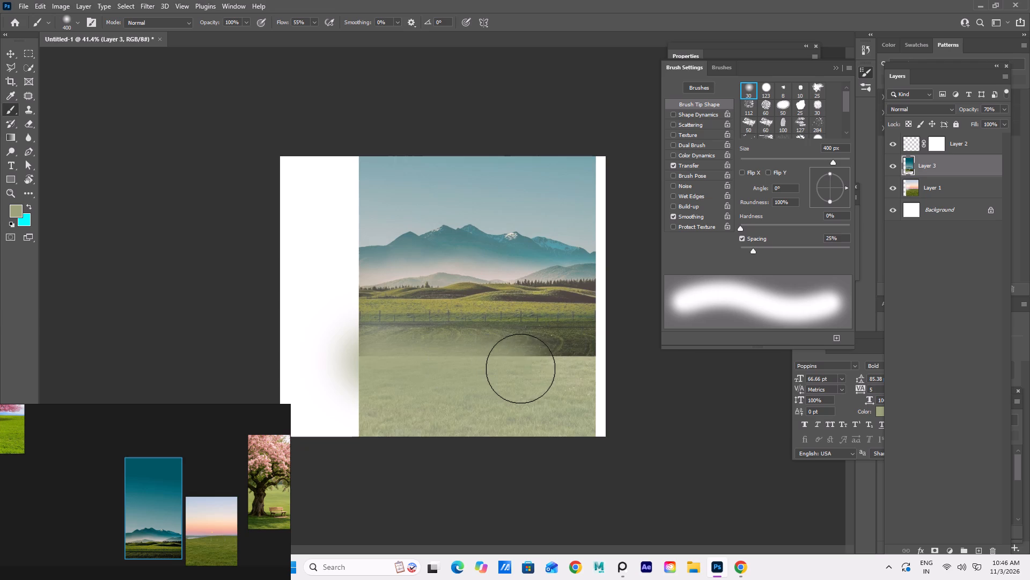
{"action": "left_click", "coordinate": [527, 367]}
{"action": "left_click", "coordinate": [545, 366]}
{"action": "left_click", "coordinate": [582, 366]}
{"action": "left_click", "coordinate": [597, 359]}
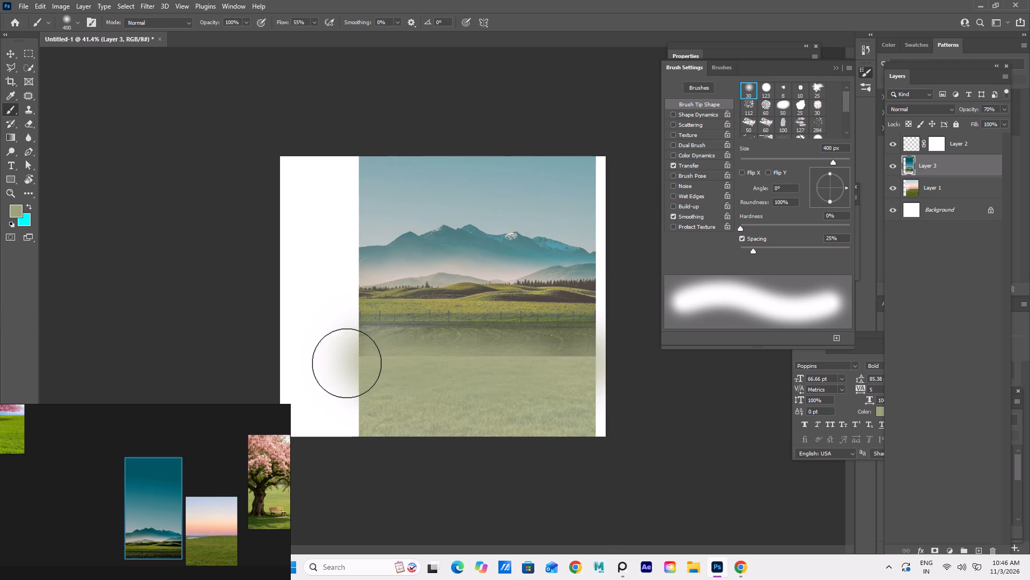
Blend the seam further with long, soft strokes of the sampled green, extending past both sides of the mountain photo.
{"action": "left_click_drag", "start_coordinate": [353, 365], "coordinate": [483, 377]}
{"action": "left_click_drag", "start_coordinate": [373, 360], "coordinate": [512, 364]}
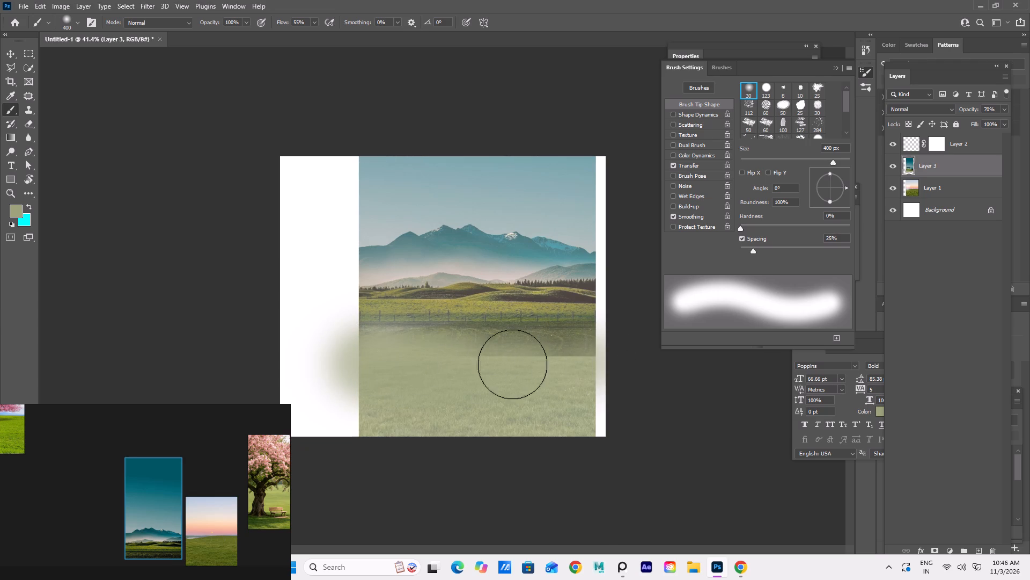
{"action": "left_click_drag", "start_coordinate": [512, 364], "coordinate": [472, 364]}
{"action": "left_click_drag", "start_coordinate": [467, 362], "coordinate": [578, 363]}
{"action": "left_click_drag", "start_coordinate": [544, 362], "coordinate": [607, 360]}
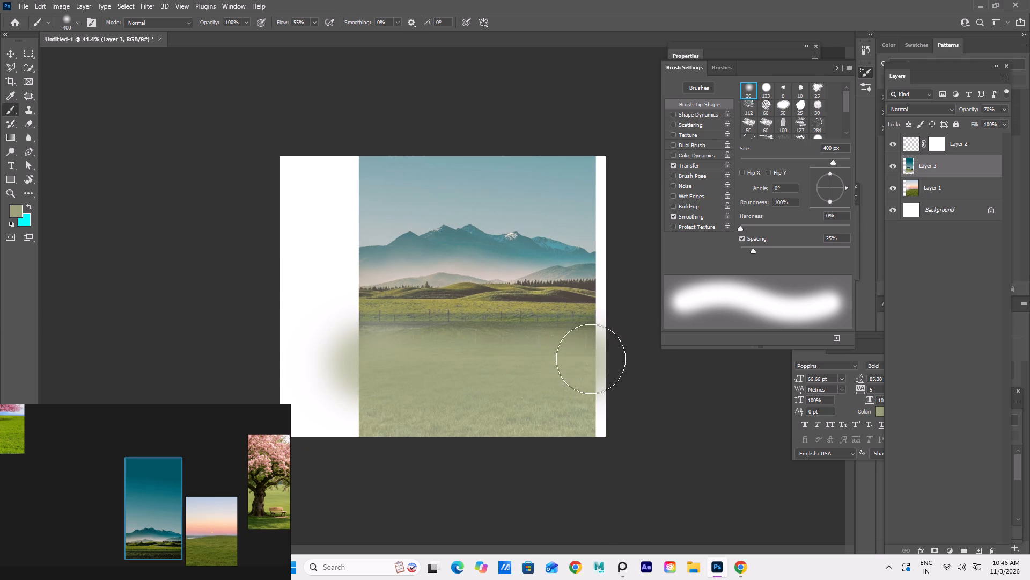
{"action": "left_click_drag", "start_coordinate": [571, 359], "coordinate": [400, 357]}
{"action": "left_click_drag", "start_coordinate": [386, 356], "coordinate": [297, 356]}
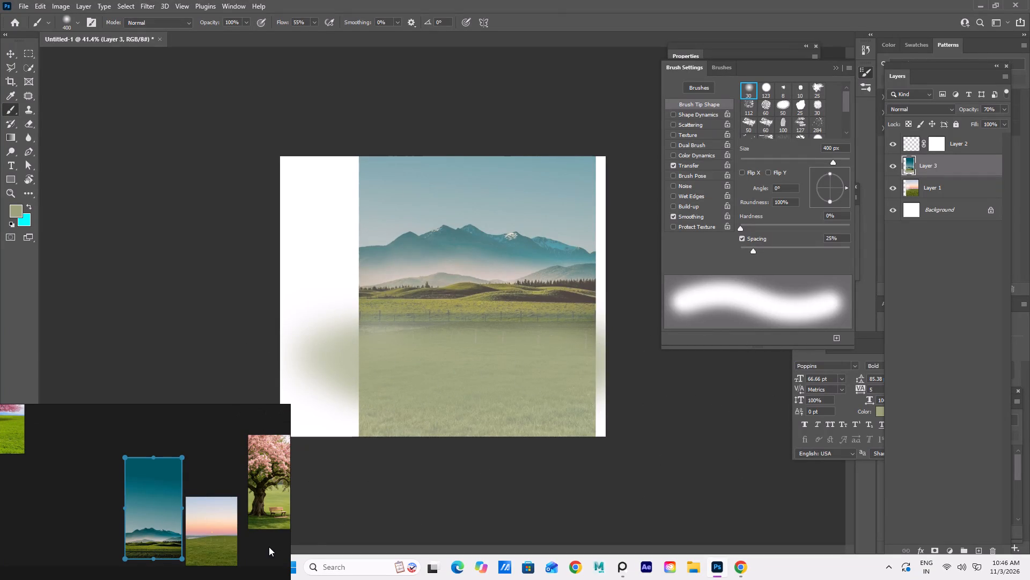
Copy the pink blossom tree photo from the PureRef board and paste it into the Photoshop document above the mountain photo.
{"action": "scroll", "coordinate": [270, 545], "scroll_direction": "down", "scroll_amount": 3}
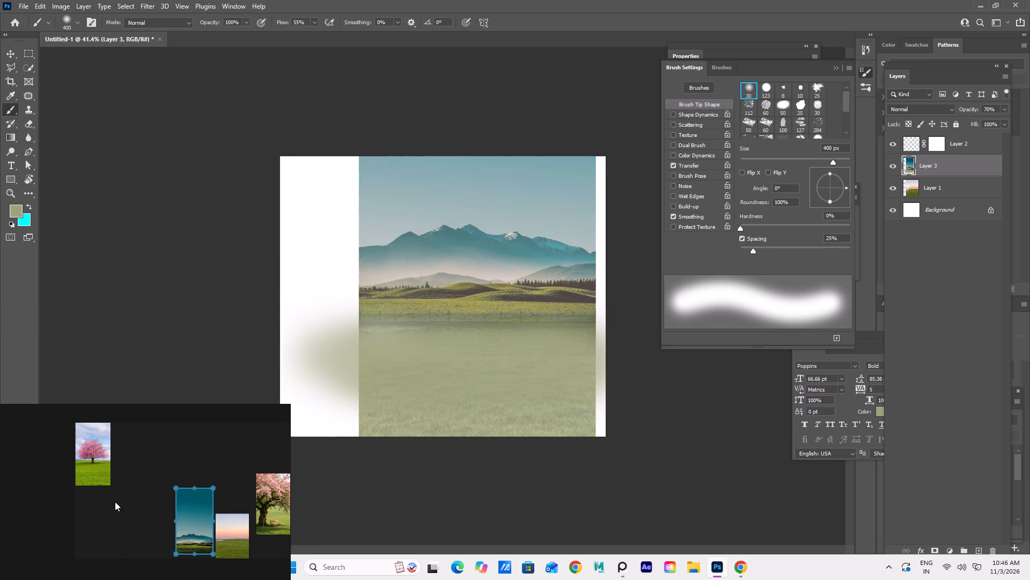
{"action": "left_click", "coordinate": [95, 457]}
{"action": "left_click_drag", "start_coordinate": [90, 464], "coordinate": [156, 469]}
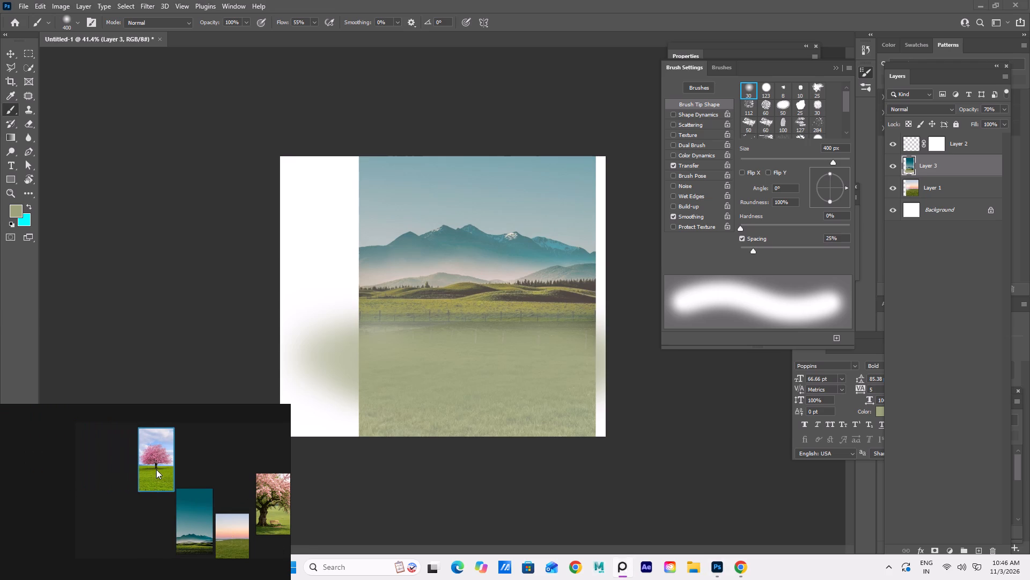
{"action": "left_click_drag", "start_coordinate": [156, 469], "coordinate": [159, 469]}
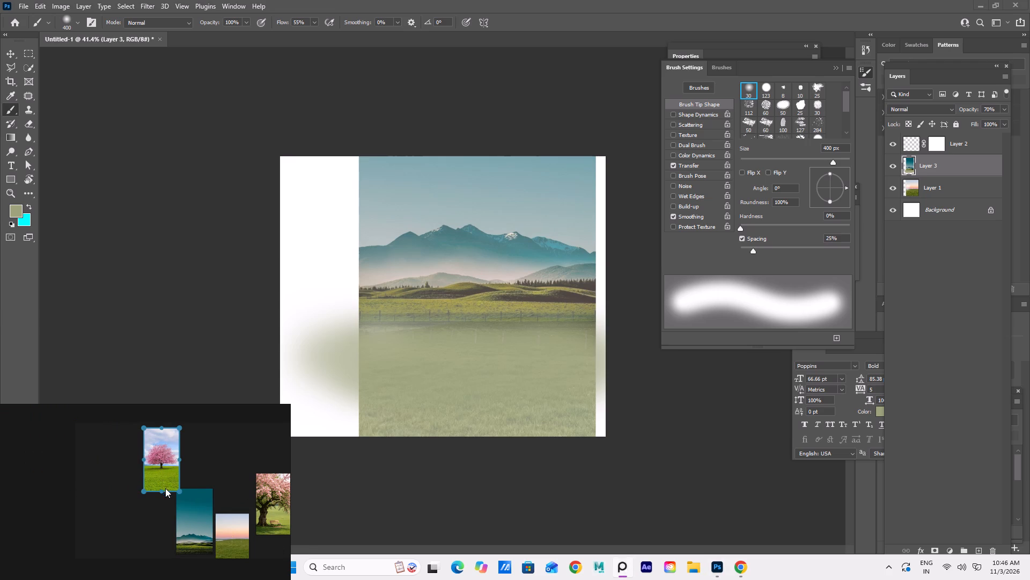
{"action": "key", "text": "ctrl+c"}
{"action": "left_click", "coordinate": [459, 316], "text": "ctrl"}
{"action": "key", "text": "ctrl+v"}
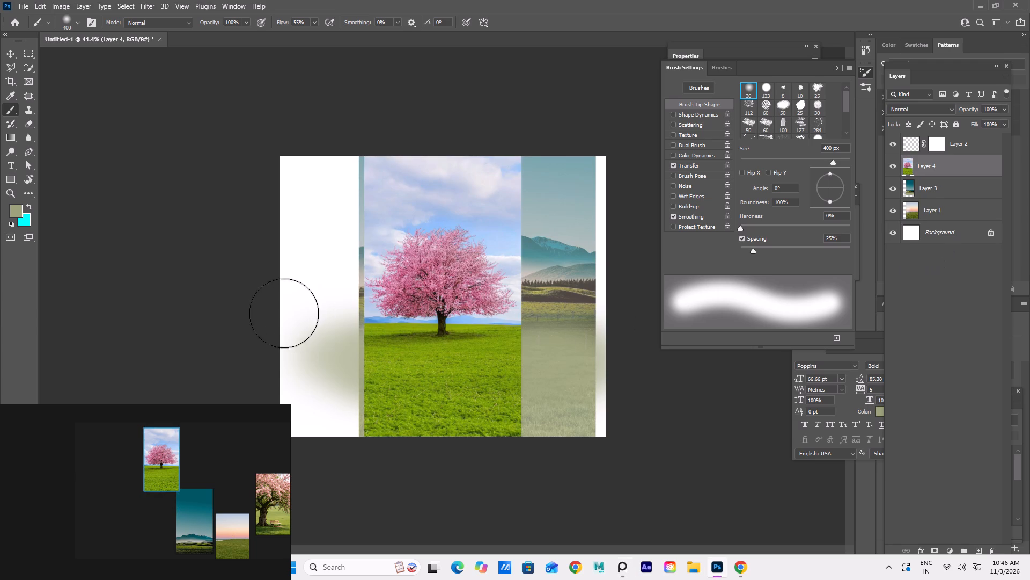
Dab the sampled muted green softly over the grass just beside and below the pink tree's trunk.
{"action": "left_click_drag", "start_coordinate": [460, 356], "coordinate": [470, 345]}
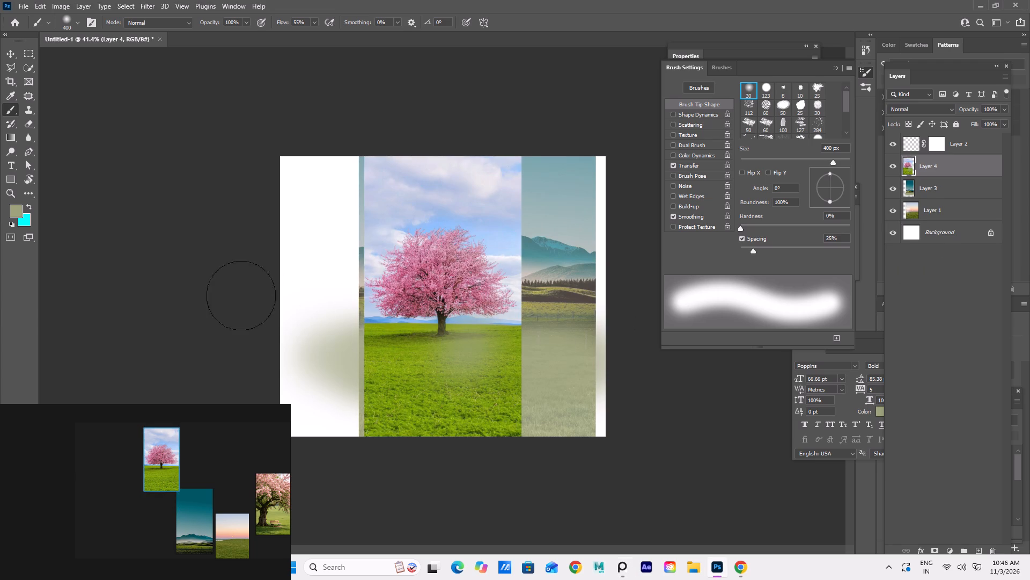
Select the pink tree photo layer with the Move tool and copy it.
{"action": "left_click", "coordinate": [5, 55]}
{"action": "left_click", "coordinate": [180, 266]}
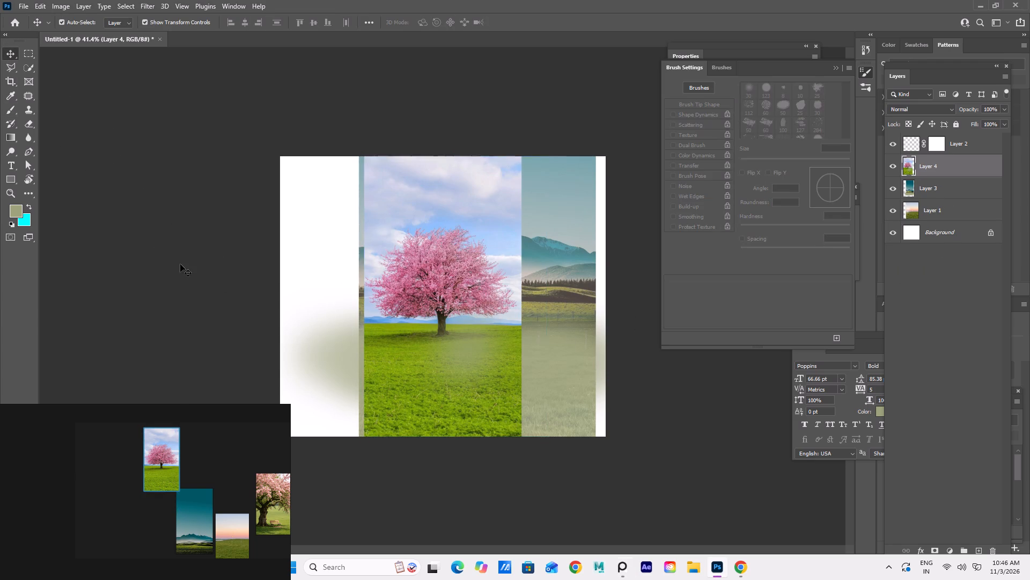
{"action": "left_click", "coordinate": [469, 353]}
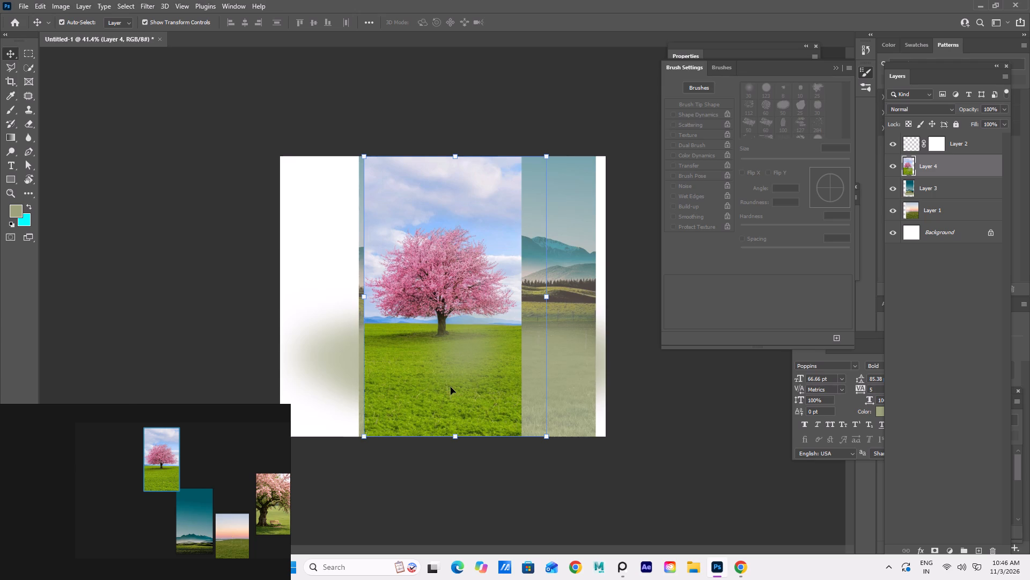
{"action": "key", "text": "ctrl+c"}
{"action": "right_click_drag", "start_coordinate": [414, 356], "coordinate": [408, 358]}
{"action": "left_click", "coordinate": [412, 305]}
{"action": "left_click", "coordinate": [574, 569]}
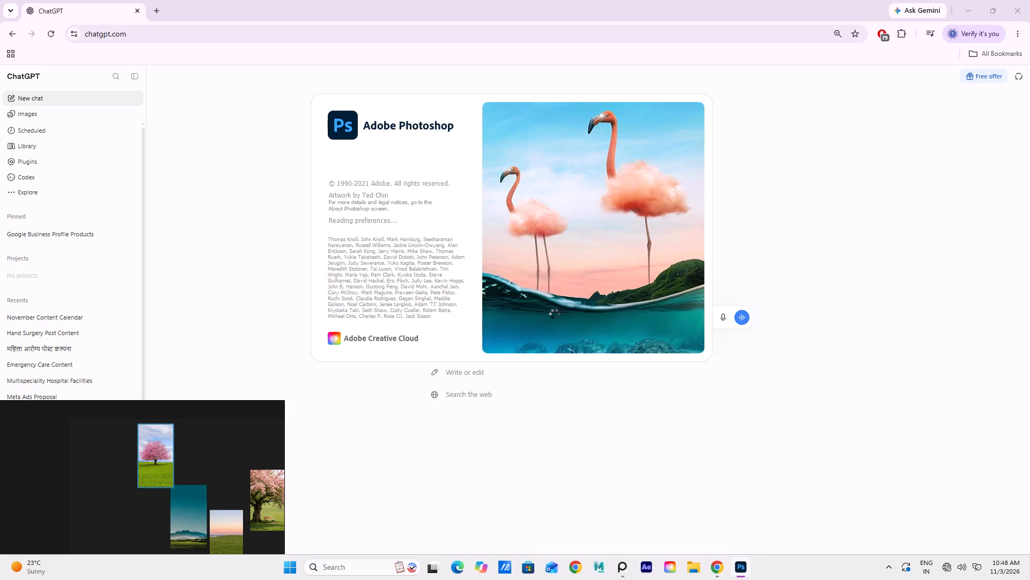
Open the saved "ankush matb penting" Photoshop file from the recent files in File Explorer.
{"action": "left_click", "coordinate": [689, 568]}
{"action": "left_click", "coordinate": [698, 572]}
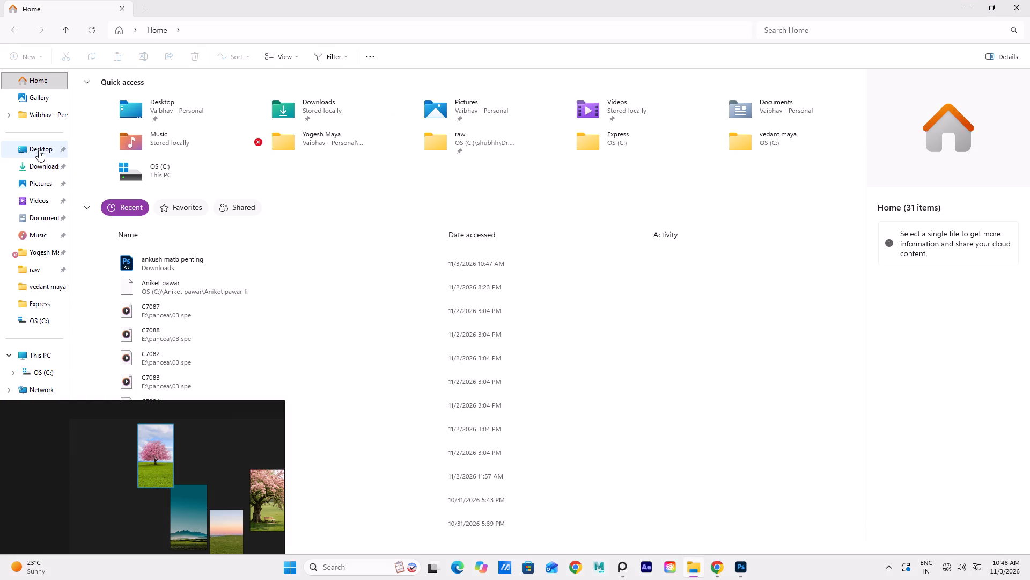
{"action": "double_click", "coordinate": [172, 264]}
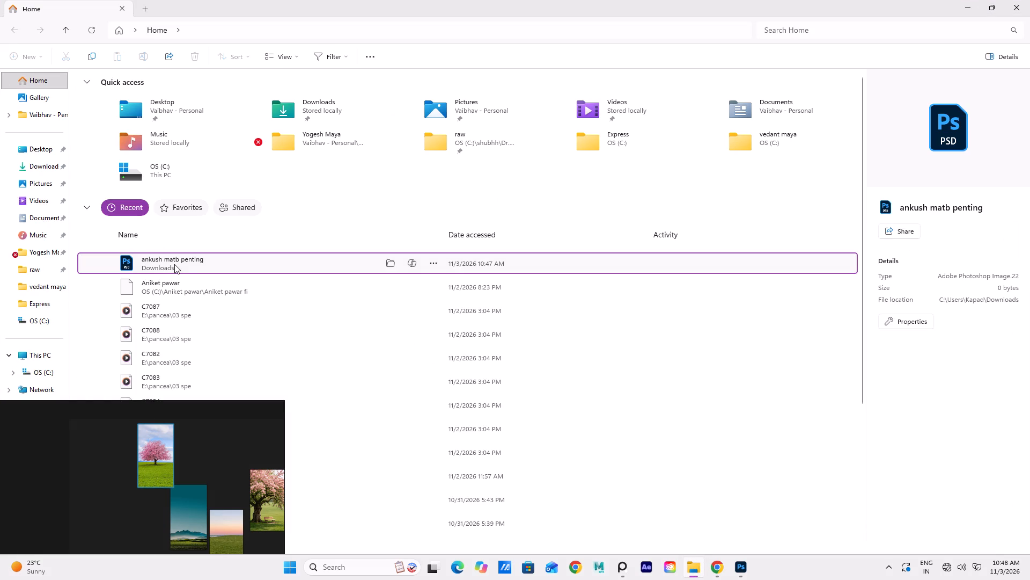
Open the "ankush matb penting" Photoshop file from the recent files.
{"action": "left_click", "coordinate": [274, 259]}
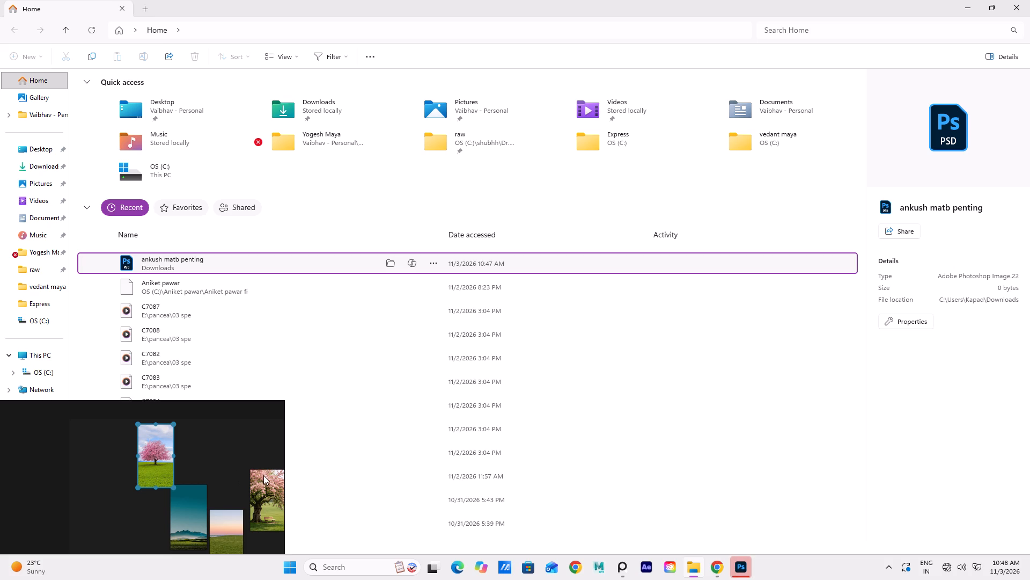
{"action": "double_click", "coordinate": [264, 265]}
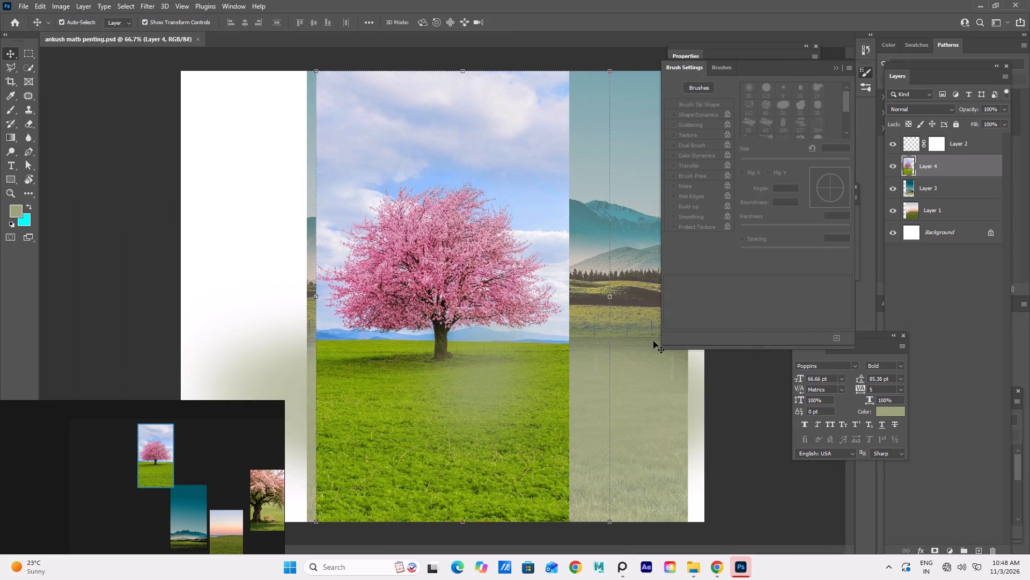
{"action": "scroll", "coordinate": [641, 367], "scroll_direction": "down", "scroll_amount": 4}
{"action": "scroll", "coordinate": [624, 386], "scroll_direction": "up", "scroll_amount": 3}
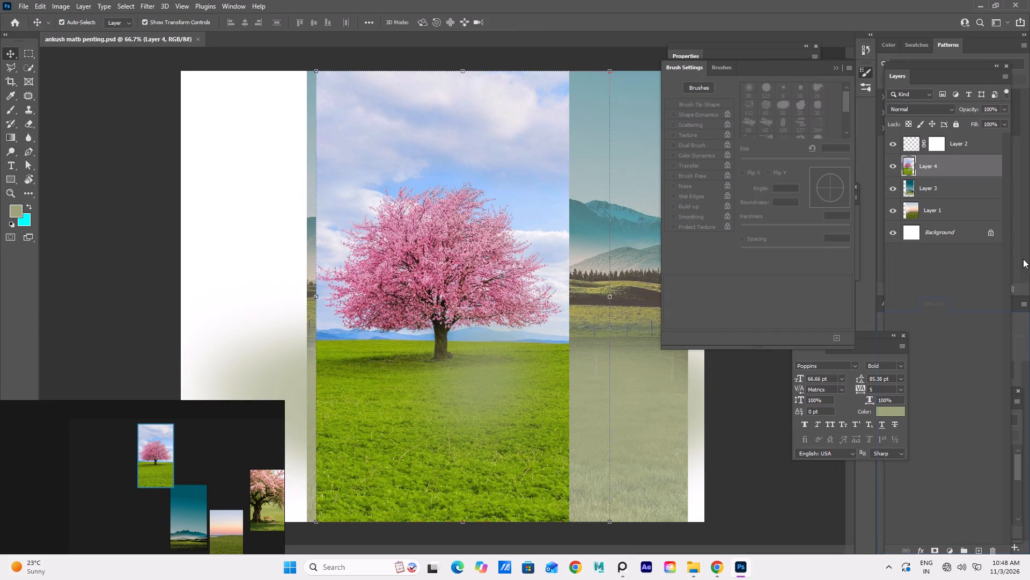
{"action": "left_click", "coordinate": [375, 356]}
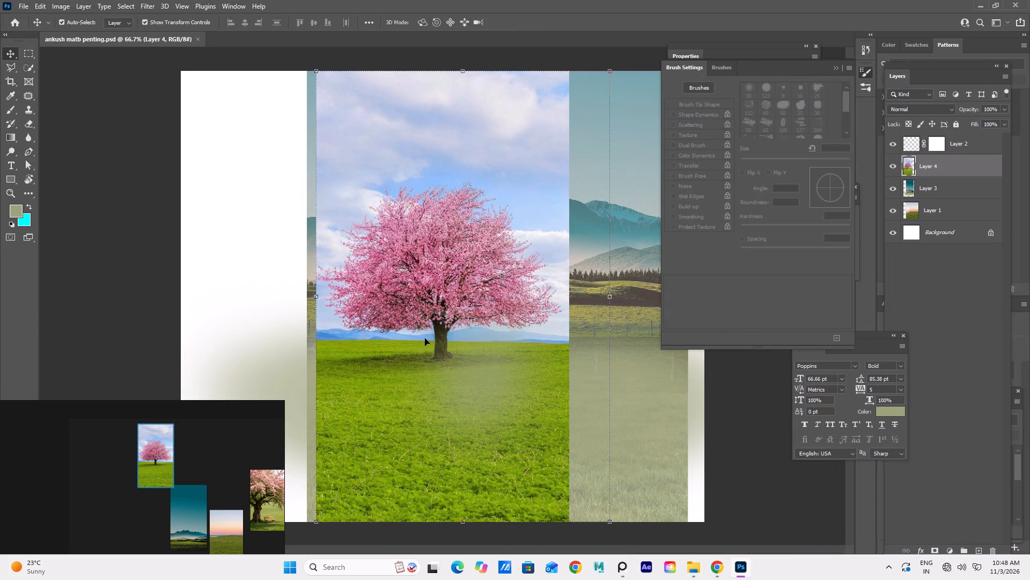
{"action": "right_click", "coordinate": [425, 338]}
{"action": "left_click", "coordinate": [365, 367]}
Take a rectangular screen snip of the pink tree, from the sky above it to the grass around its trunk.
{"action": "scroll", "coordinate": [419, 383], "scroll_direction": "up", "scroll_amount": 5}
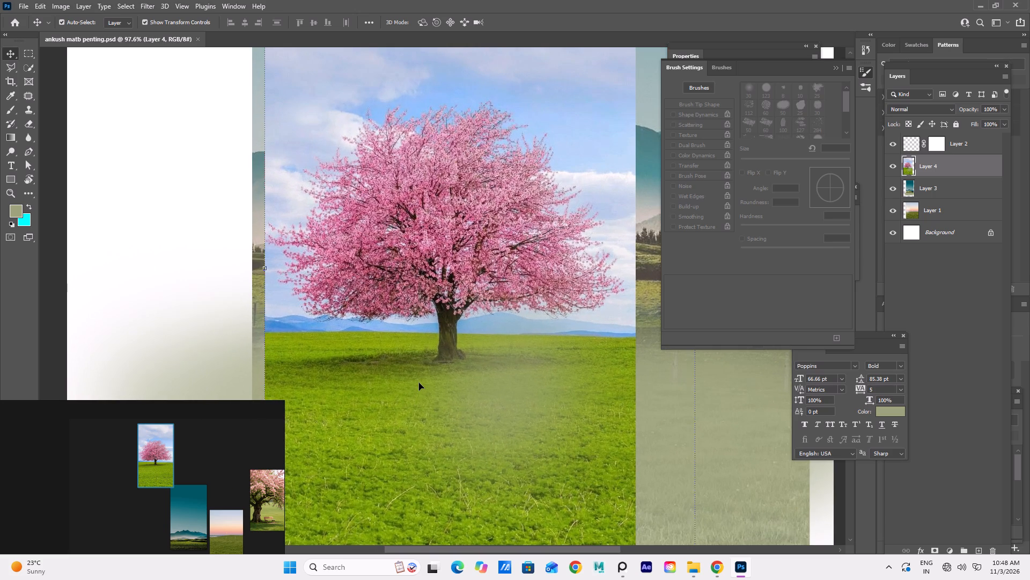
{"action": "key", "text": "shift+super+s"}
{"action": "left_click_drag", "start_coordinate": [270, 90], "coordinate": [499, 361]}
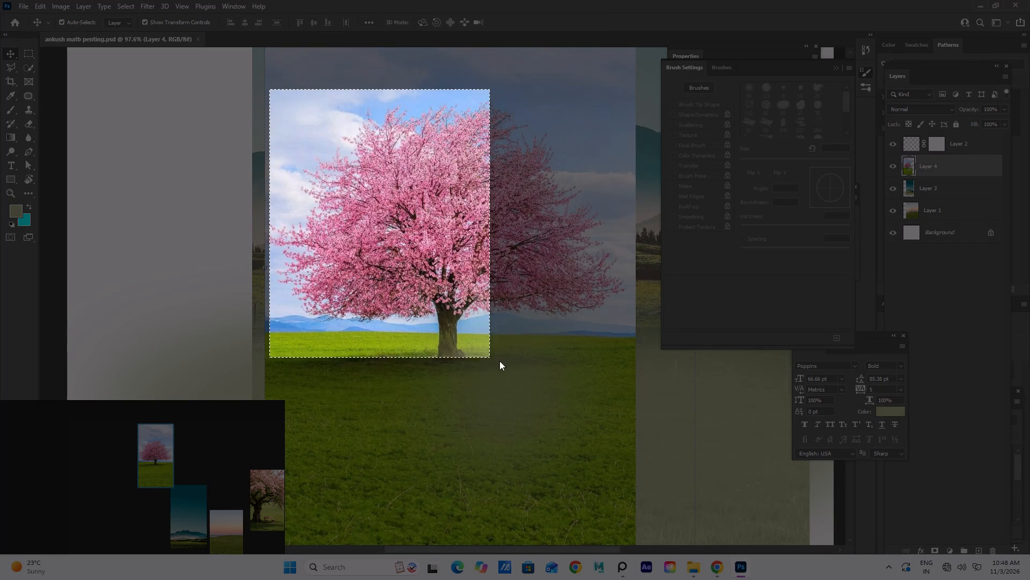
{"action": "left_click_drag", "start_coordinate": [499, 361], "coordinate": [631, 388]}
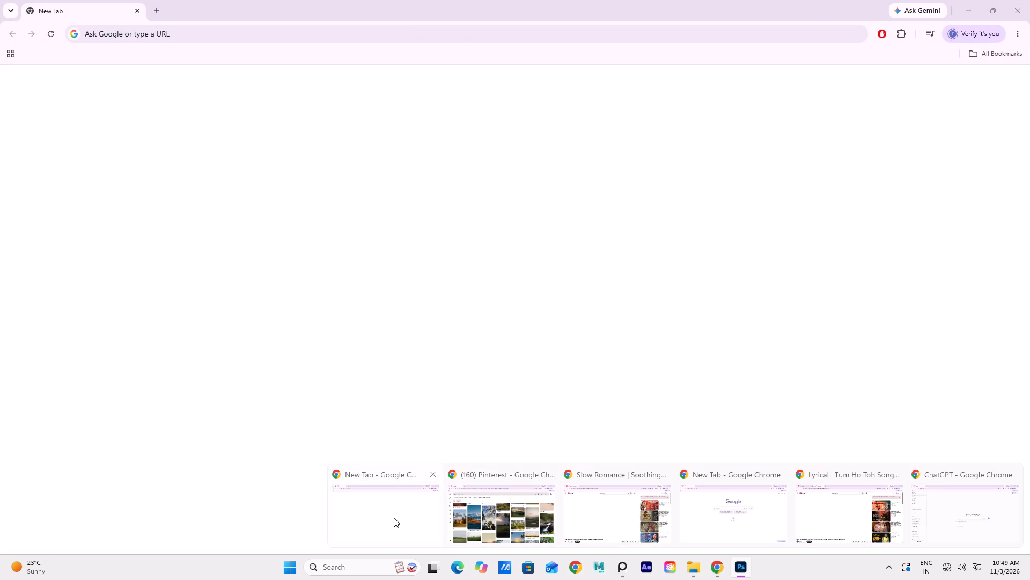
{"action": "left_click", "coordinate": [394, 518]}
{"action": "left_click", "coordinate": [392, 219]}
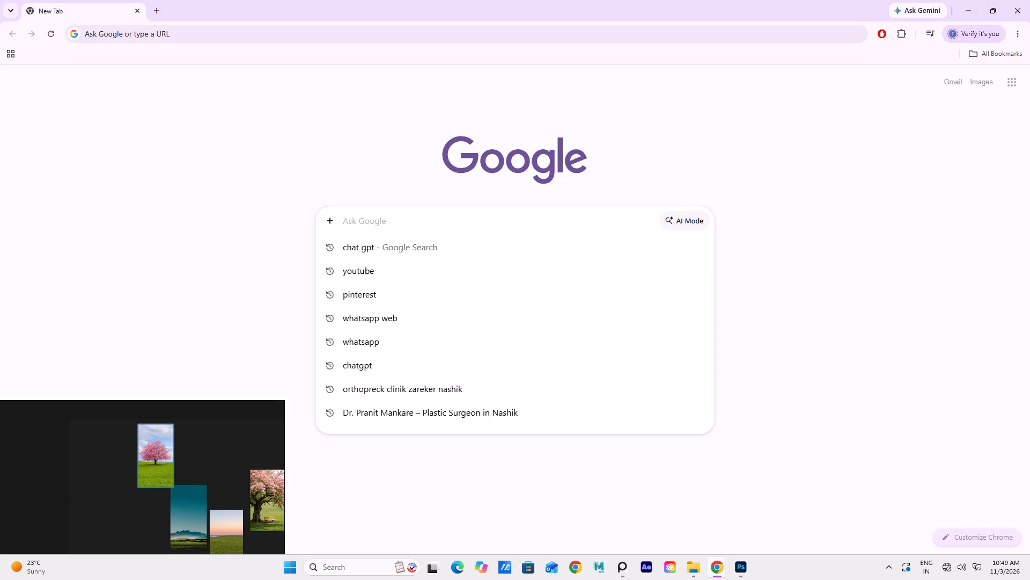
Search Google for chat gpt using the earlier search suggestion.
{"action": "left_click", "coordinate": [348, 251]}
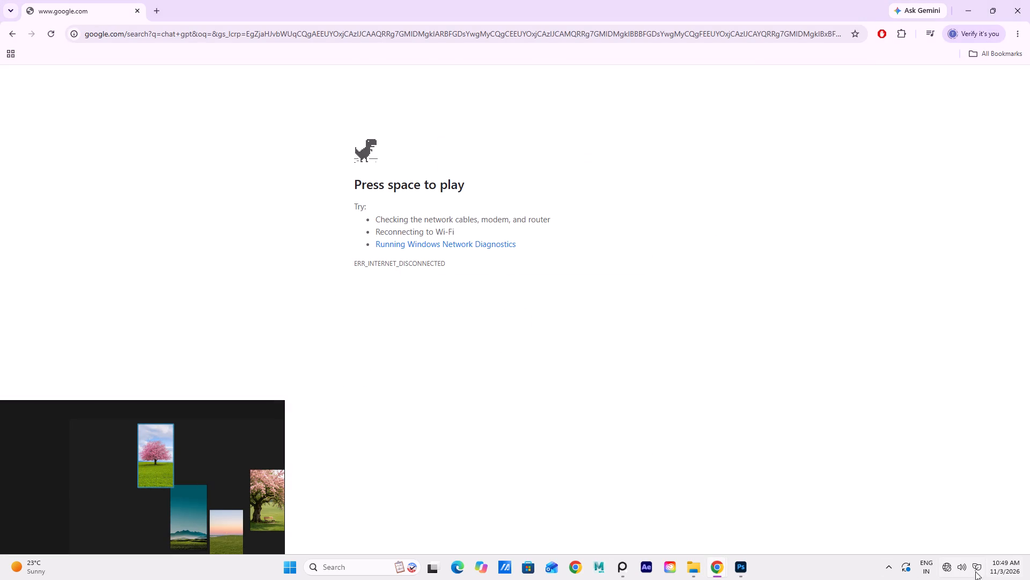
Look through the available Wi-Fi networks for one to connect to.
{"action": "left_click", "coordinate": [957, 566]}
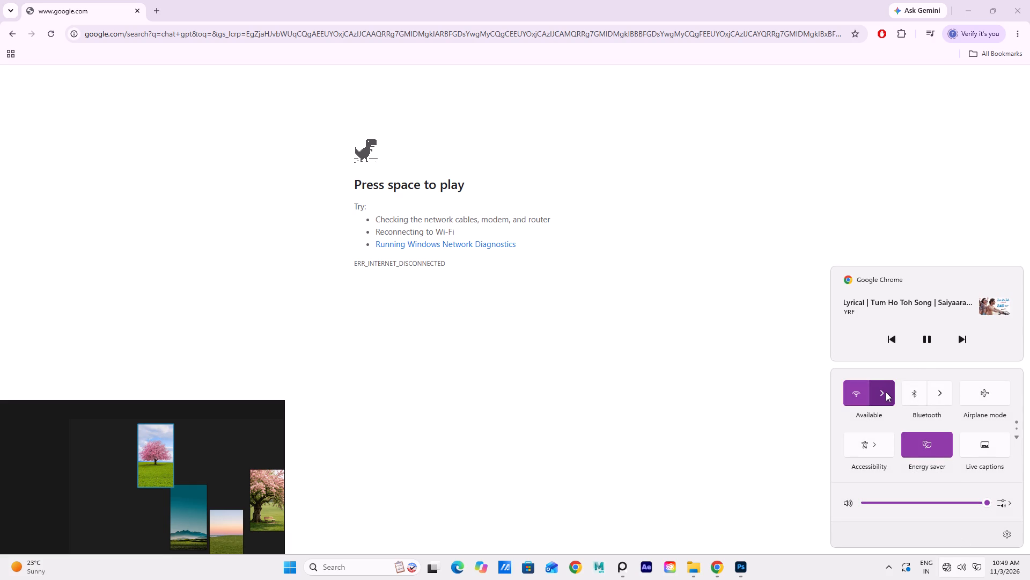
{"action": "left_click", "coordinate": [881, 394]}
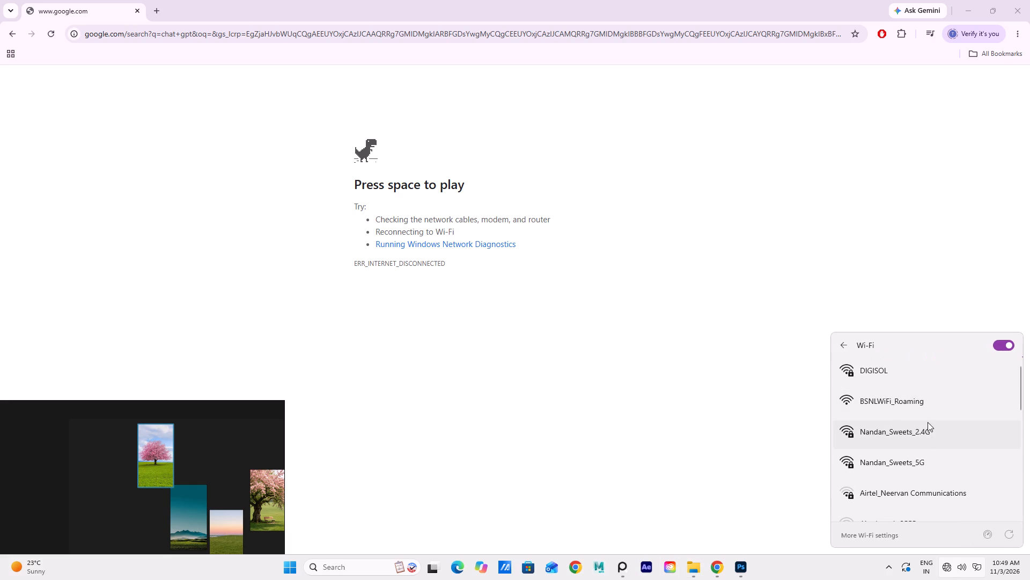
{"action": "scroll", "coordinate": [897, 458], "scroll_direction": "down", "scroll_amount": 3}
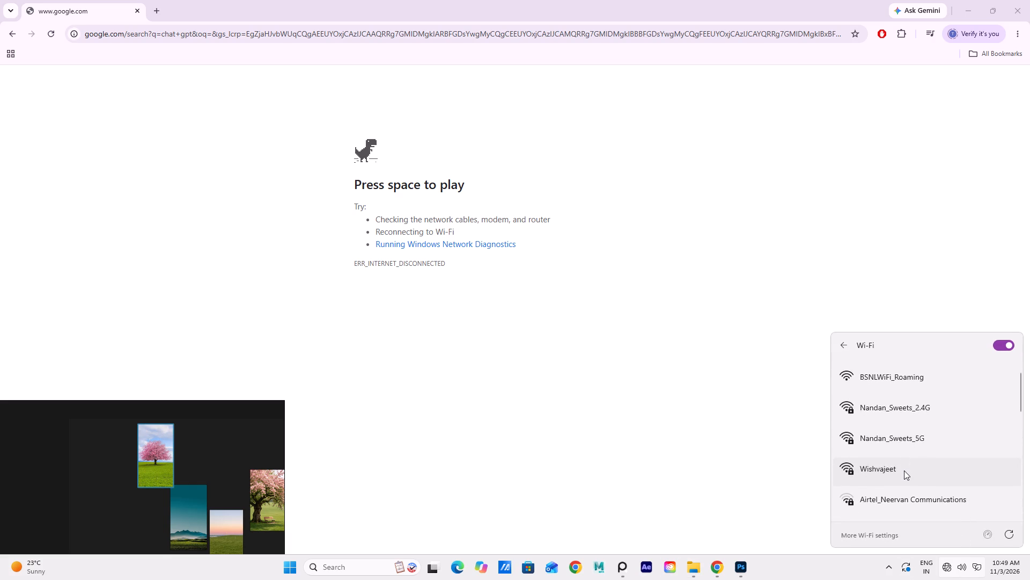
{"action": "scroll", "coordinate": [913, 468], "scroll_direction": "up", "scroll_amount": 5}
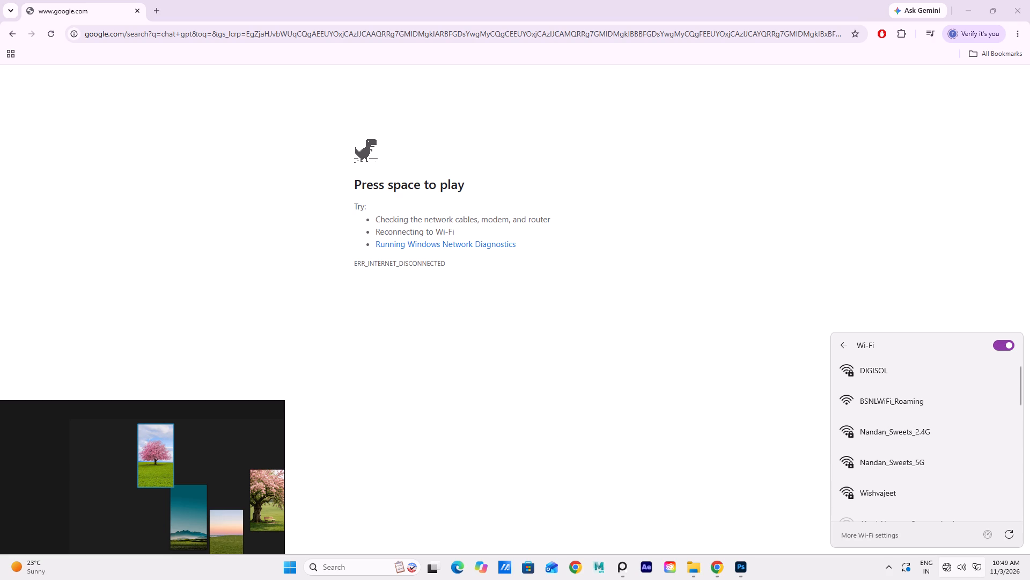
{"action": "left_click", "coordinate": [374, 146]}
{"action": "left_click", "coordinate": [357, 151]}
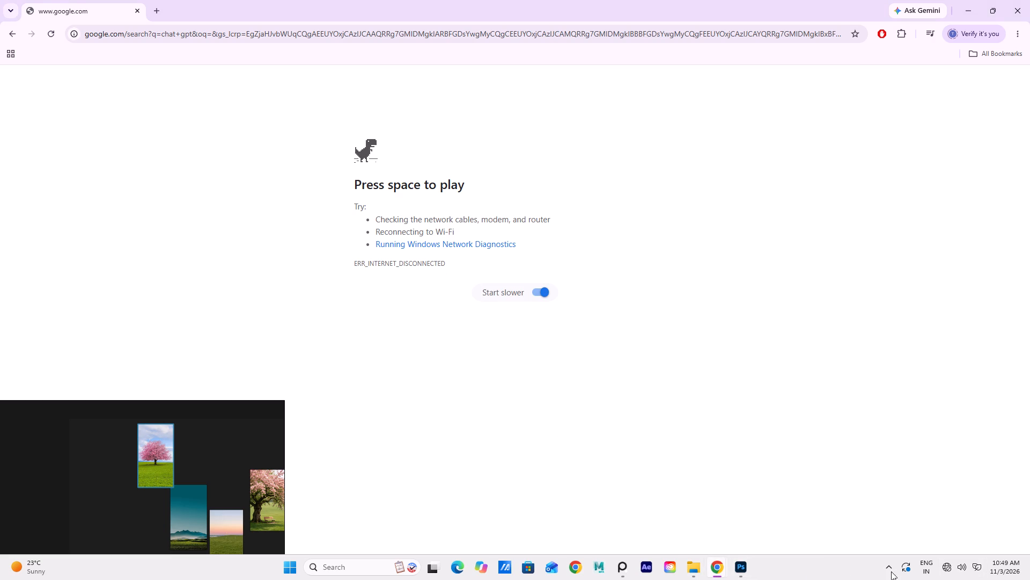
Turn the computer's Wi-Fi off and back on.
{"action": "left_click", "coordinate": [965, 564]}
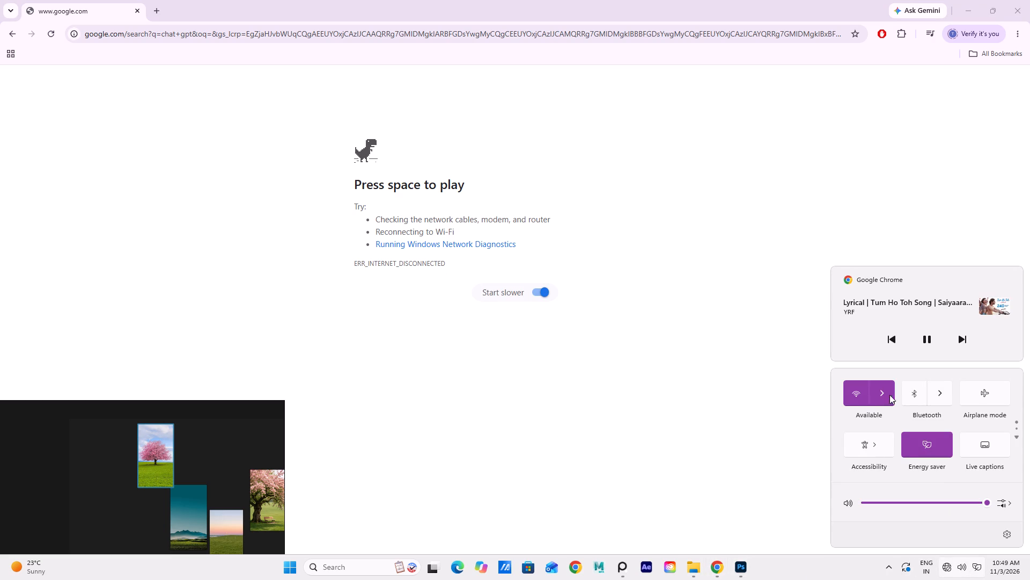
{"action": "left_click", "coordinate": [874, 403]}
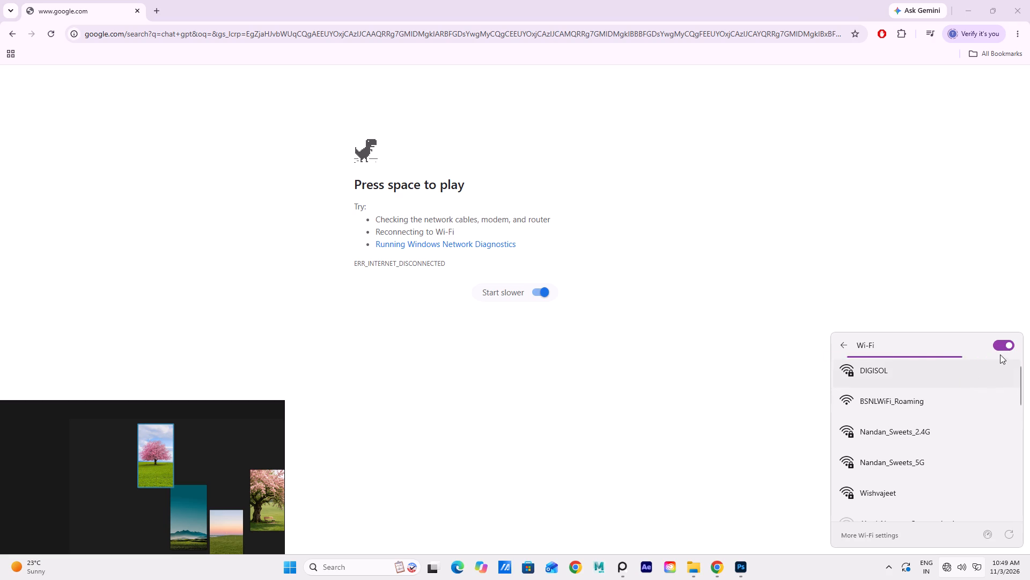
{"action": "left_click", "coordinate": [1006, 344]}
{"action": "left_click", "coordinate": [1006, 344]}
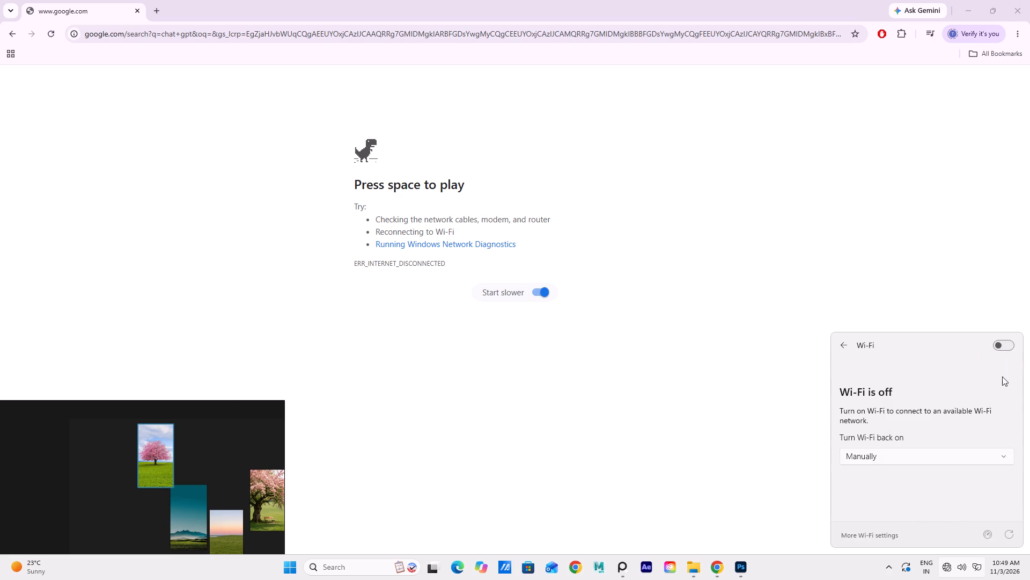
{"action": "left_click", "coordinate": [1006, 345]}
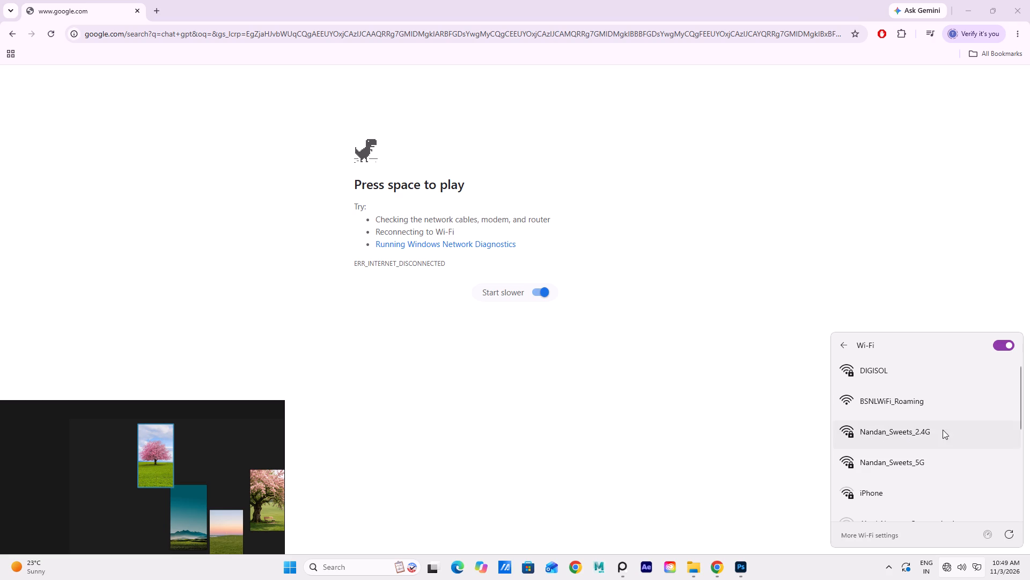
Look through the full list of available Wi-Fi networks for a known one.
{"action": "scroll", "coordinate": [943, 432], "scroll_direction": "down", "scroll_amount": 8}
{"action": "scroll", "coordinate": [919, 472], "scroll_direction": "down", "scroll_amount": 1}
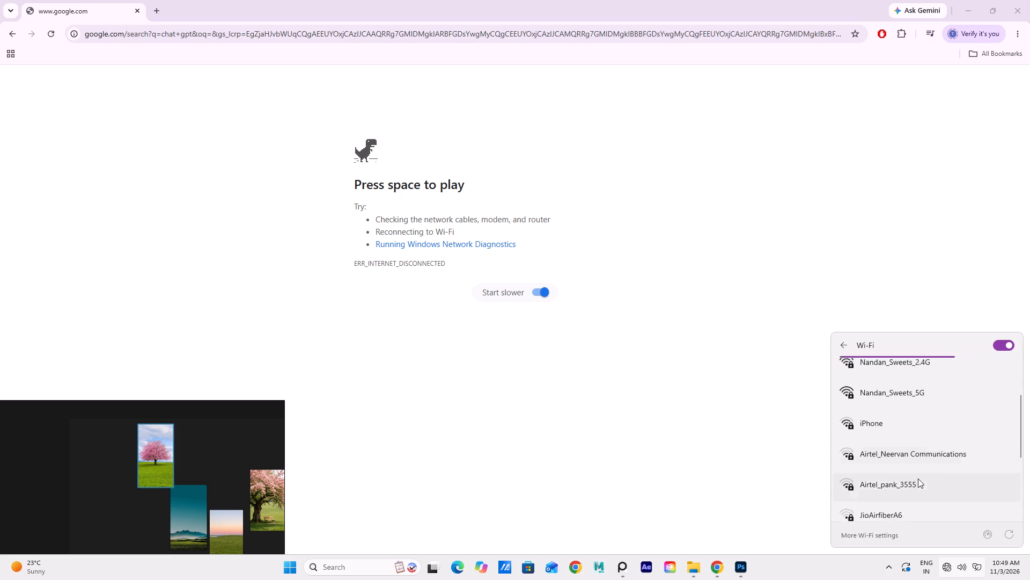
{"action": "scroll", "coordinate": [918, 479], "scroll_direction": "down", "scroll_amount": 3}
{"action": "scroll", "coordinate": [724, 535], "scroll_direction": "down", "scroll_amount": 5}
{"action": "scroll", "coordinate": [866, 481], "scroll_direction": "down", "scroll_amount": 2}
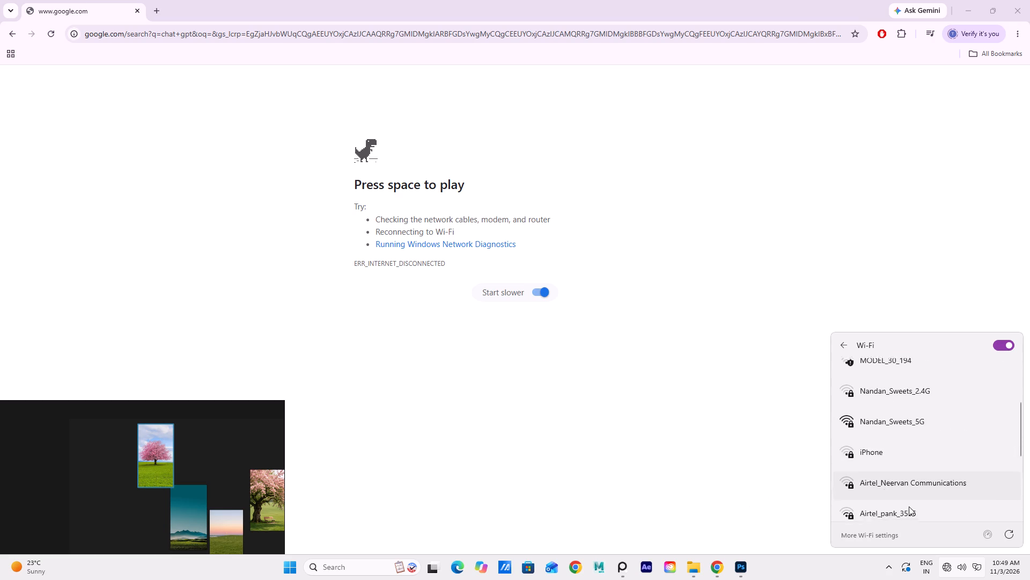
{"action": "scroll", "coordinate": [909, 506], "scroll_direction": "down", "scroll_amount": 2}
{"action": "scroll", "coordinate": [824, 512], "scroll_direction": "down", "scroll_amount": 10}
{"action": "scroll", "coordinate": [868, 508], "scroll_direction": "down", "scroll_amount": 12}
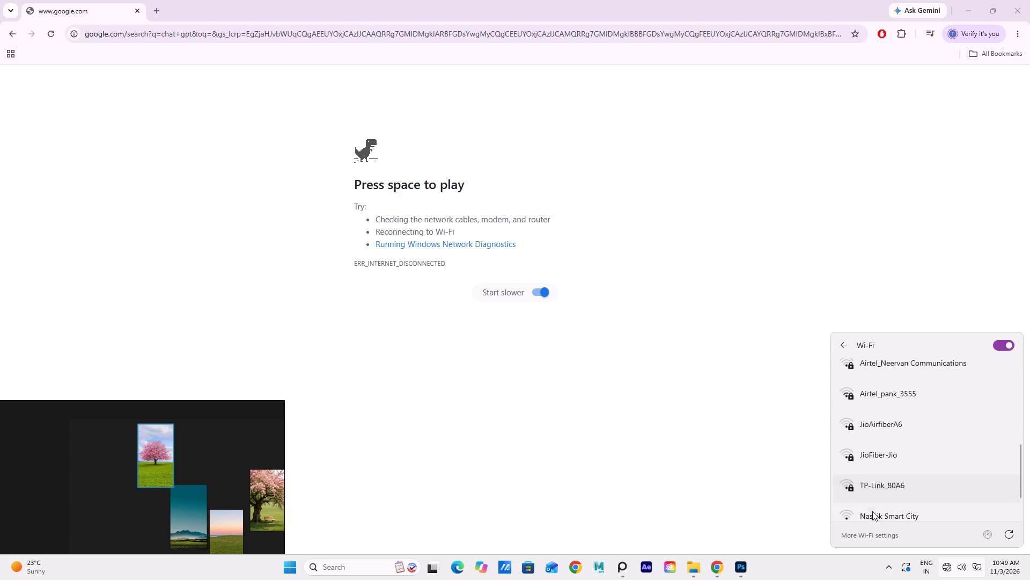
{"action": "scroll", "coordinate": [872, 511], "scroll_direction": "down", "scroll_amount": 16}
{"action": "scroll", "coordinate": [874, 521], "scroll_direction": "up", "scroll_amount": 7}
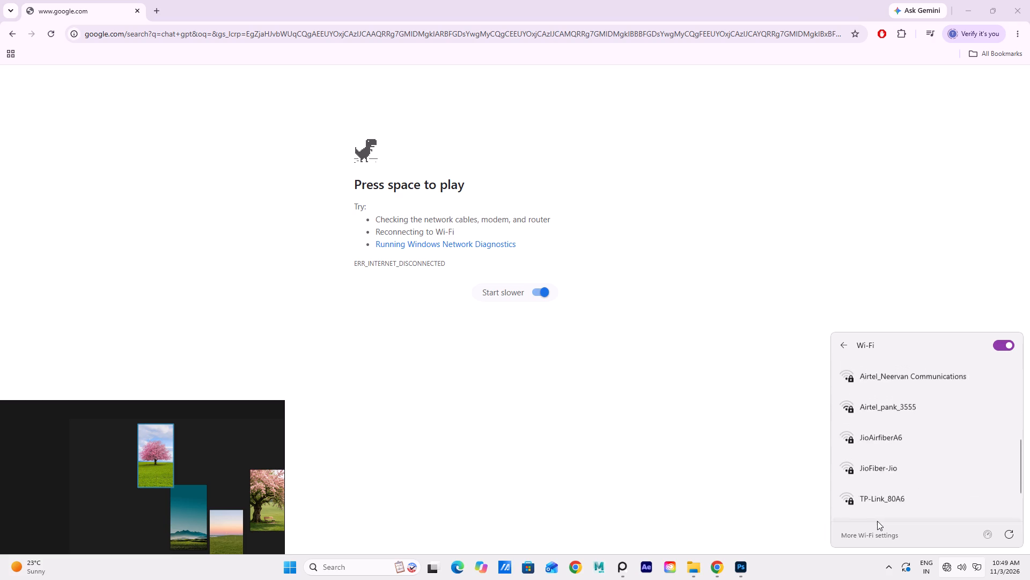
{"action": "scroll", "coordinate": [878, 520], "scroll_direction": "up", "scroll_amount": 20}
{"action": "scroll", "coordinate": [883, 524], "scroll_direction": "up", "scroll_amount": 7}
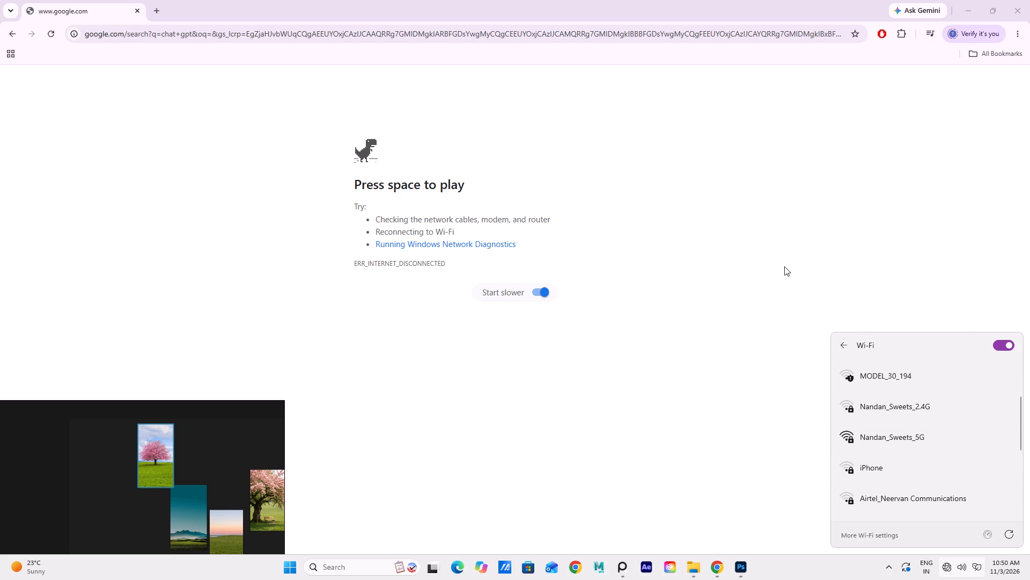
{"action": "left_click", "coordinate": [754, 426]}
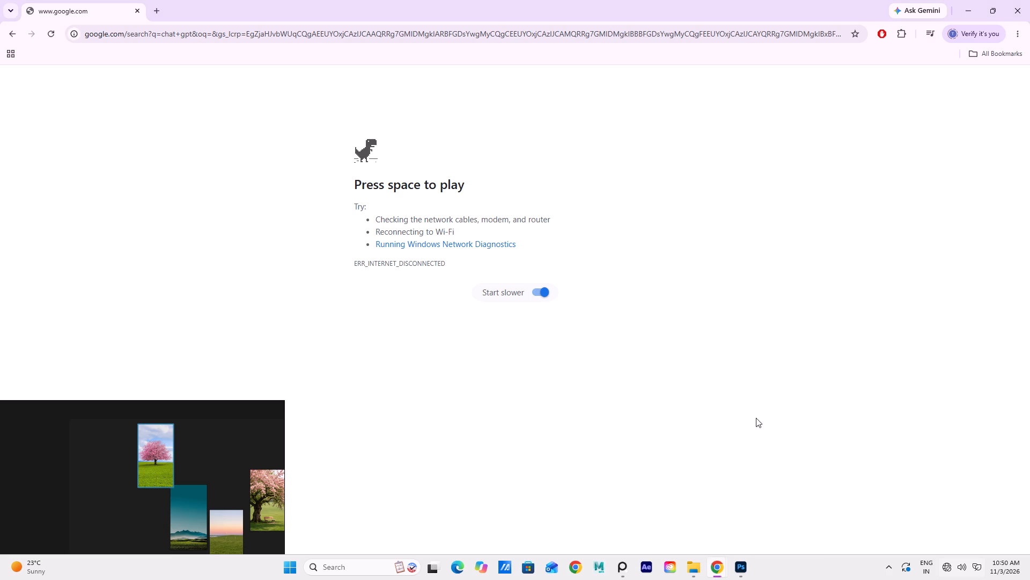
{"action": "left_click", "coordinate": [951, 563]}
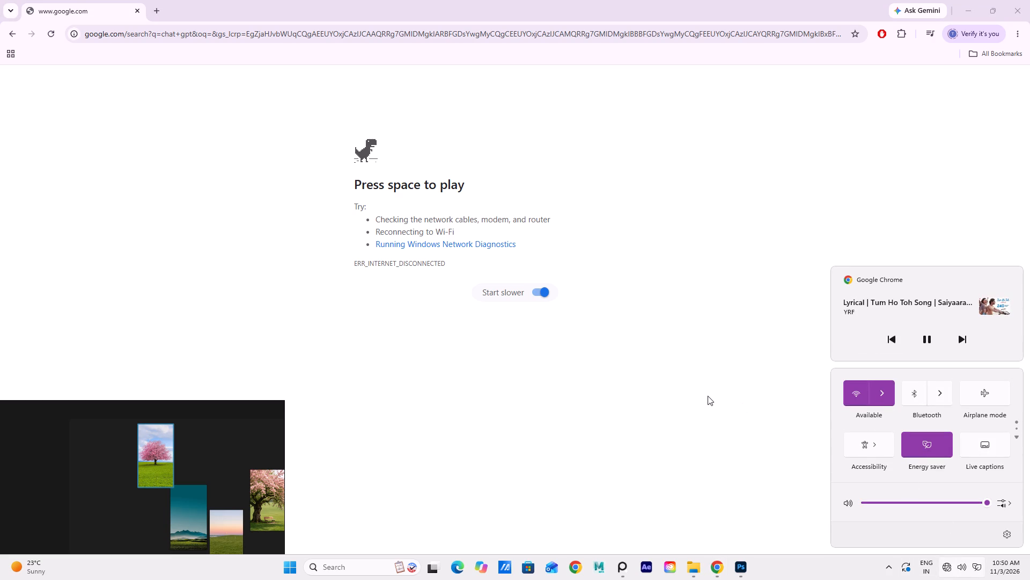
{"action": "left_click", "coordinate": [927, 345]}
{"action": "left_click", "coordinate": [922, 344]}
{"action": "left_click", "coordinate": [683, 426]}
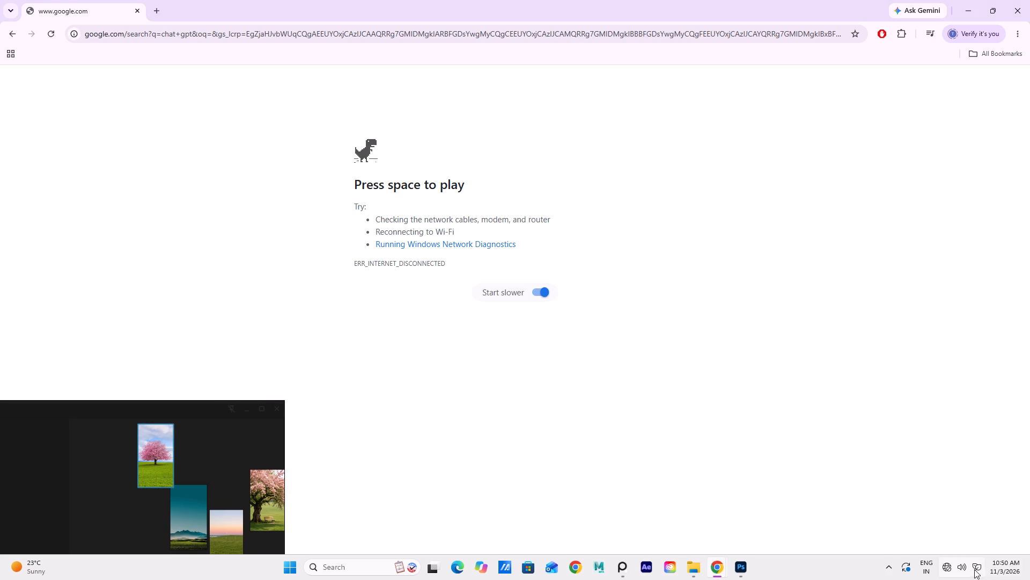
Connect to the Airtel_sama_9810 Wi-Fi network and return to the chat gpt search page in Chrome.
{"action": "left_click", "coordinate": [955, 569]}
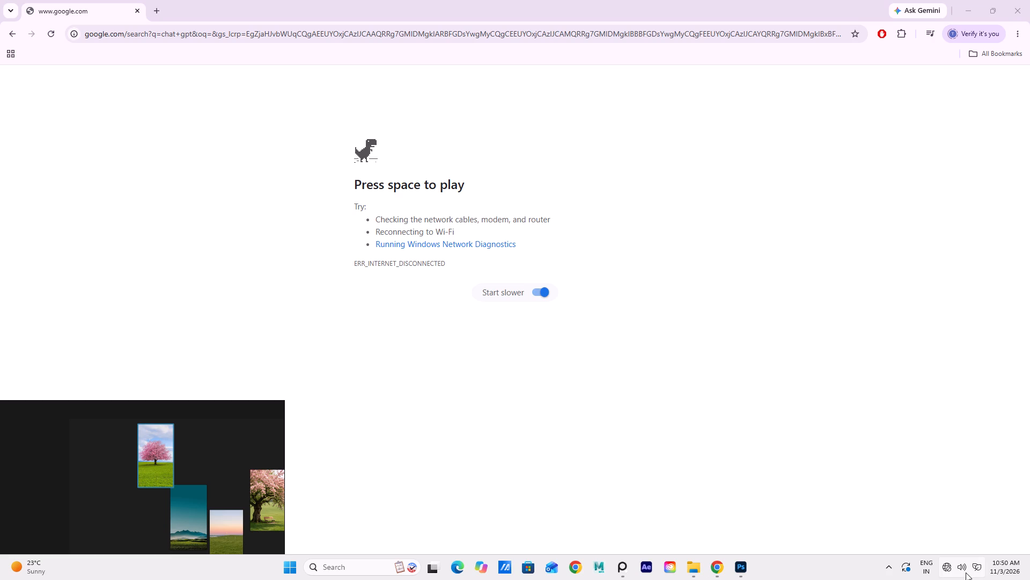
{"action": "left_click", "coordinate": [963, 567]}
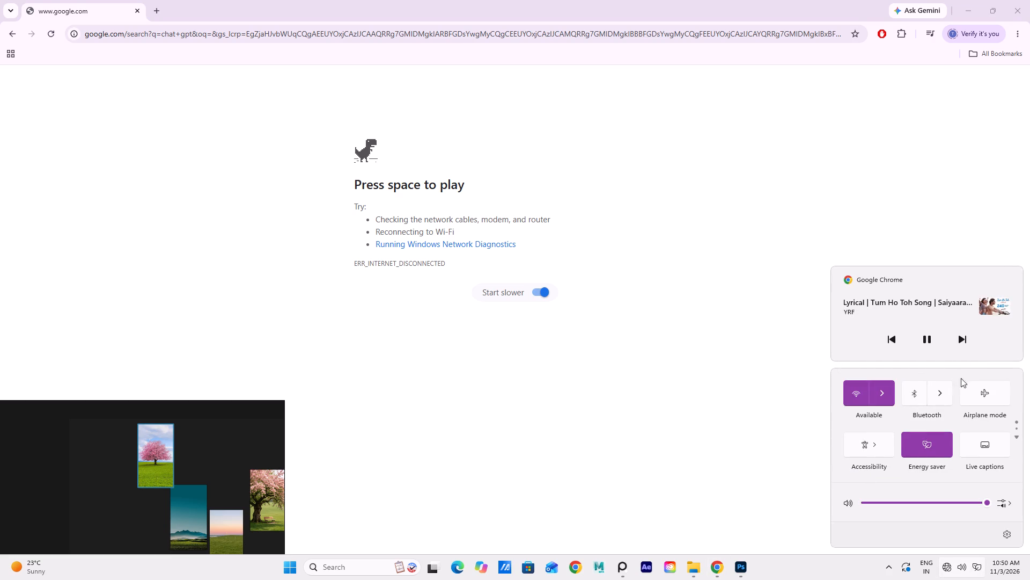
{"action": "left_click", "coordinate": [886, 388]}
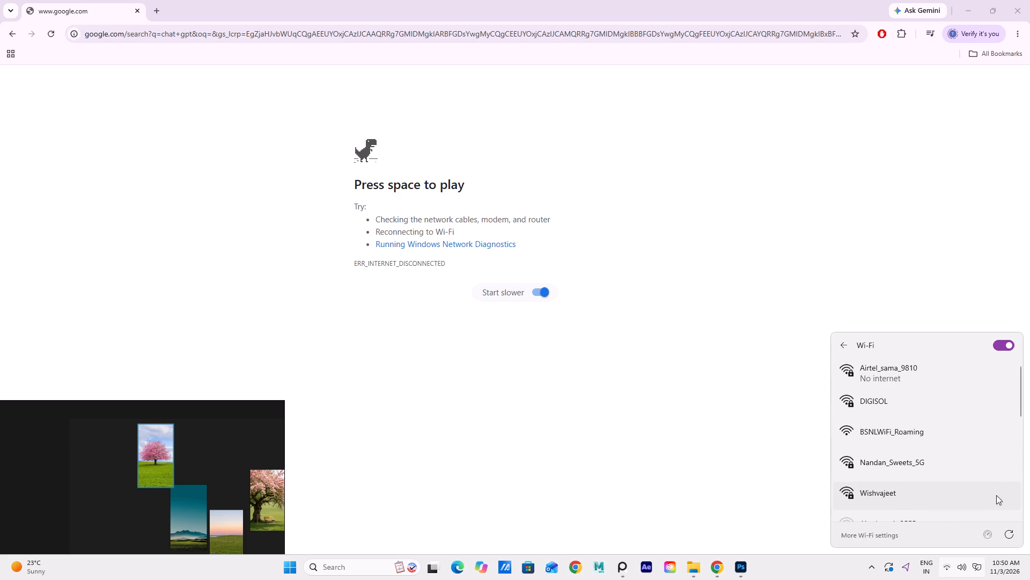
{"action": "left_click", "coordinate": [903, 375]}
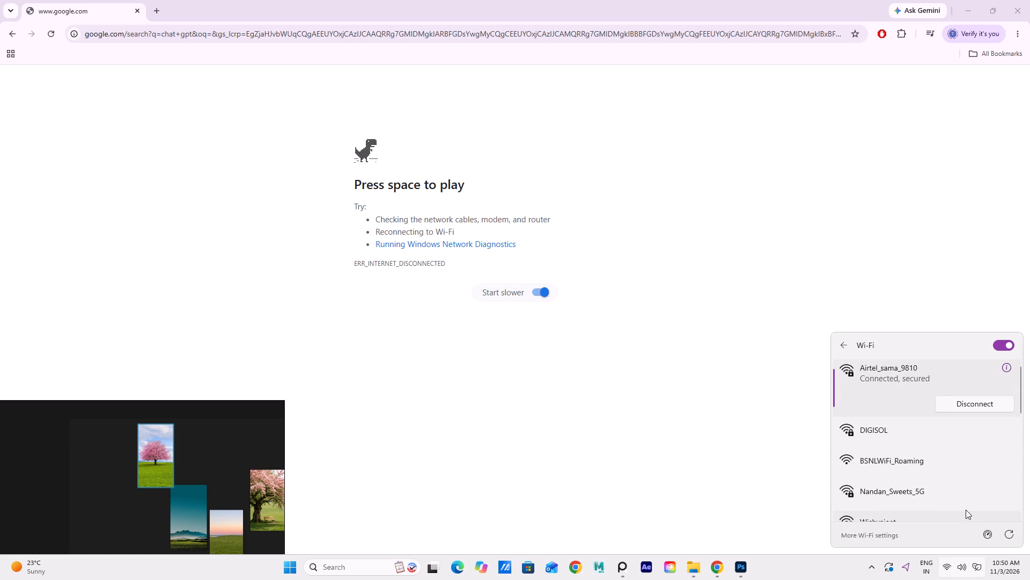
{"action": "double_click", "coordinate": [877, 366]}
{"action": "left_click", "coordinate": [762, 409]}
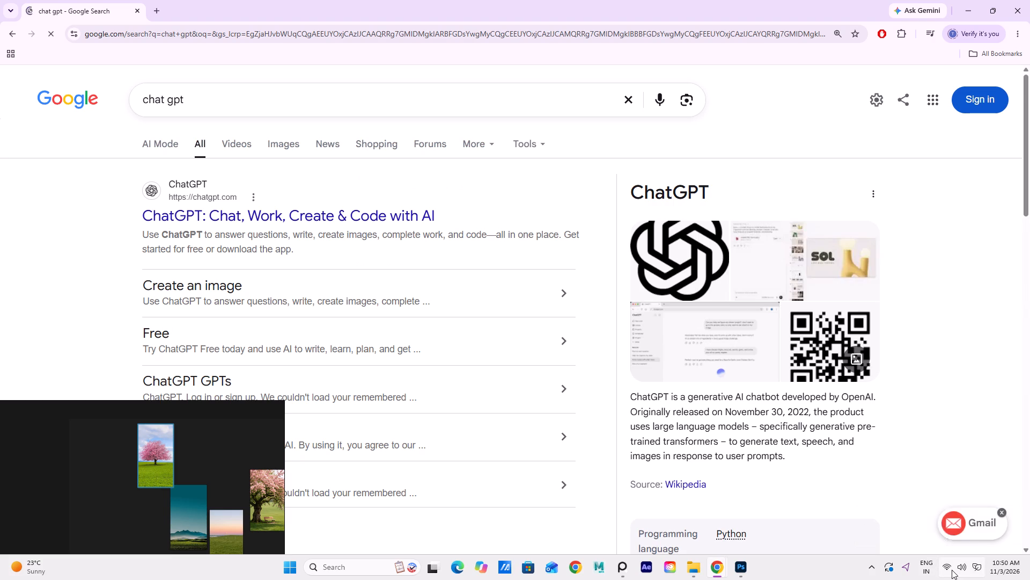
Open the properties of the connected Airtel_sama_9810 Wi-Fi network in Settings.
{"action": "left_click", "coordinate": [945, 571]}
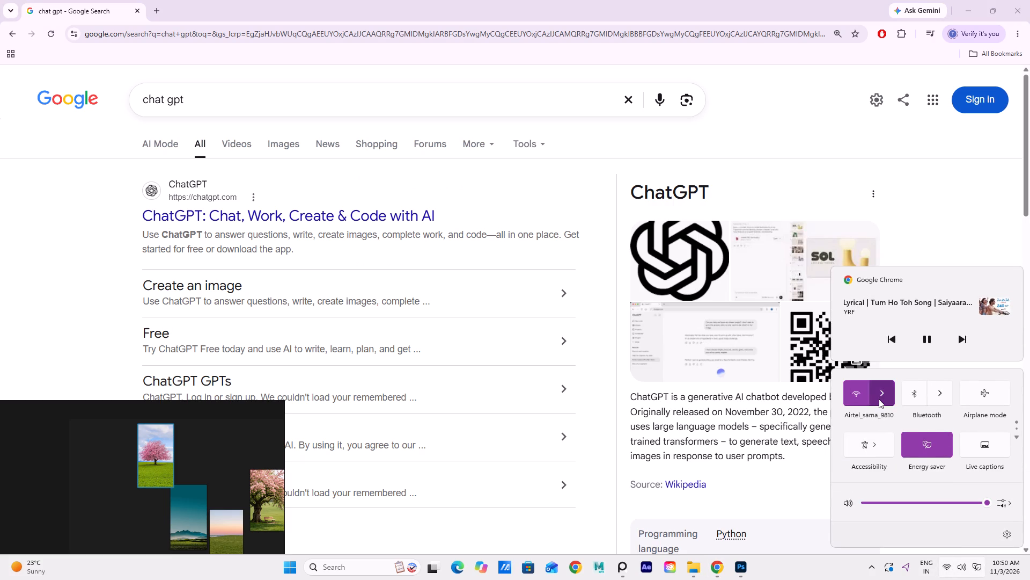
{"action": "left_click", "coordinate": [879, 396]}
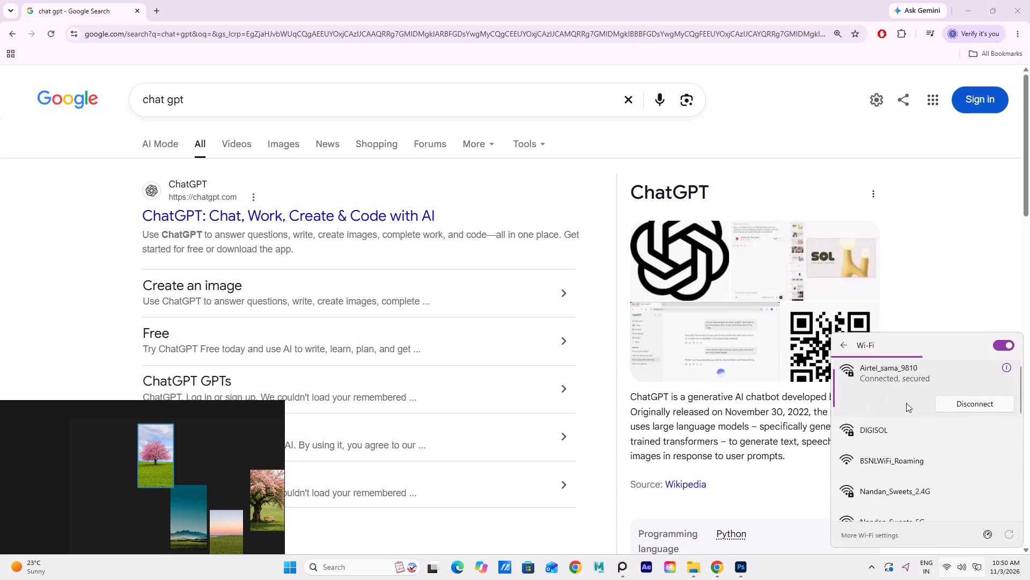
{"action": "left_click", "coordinate": [898, 368]}
{"action": "left_click", "coordinate": [1005, 367]}
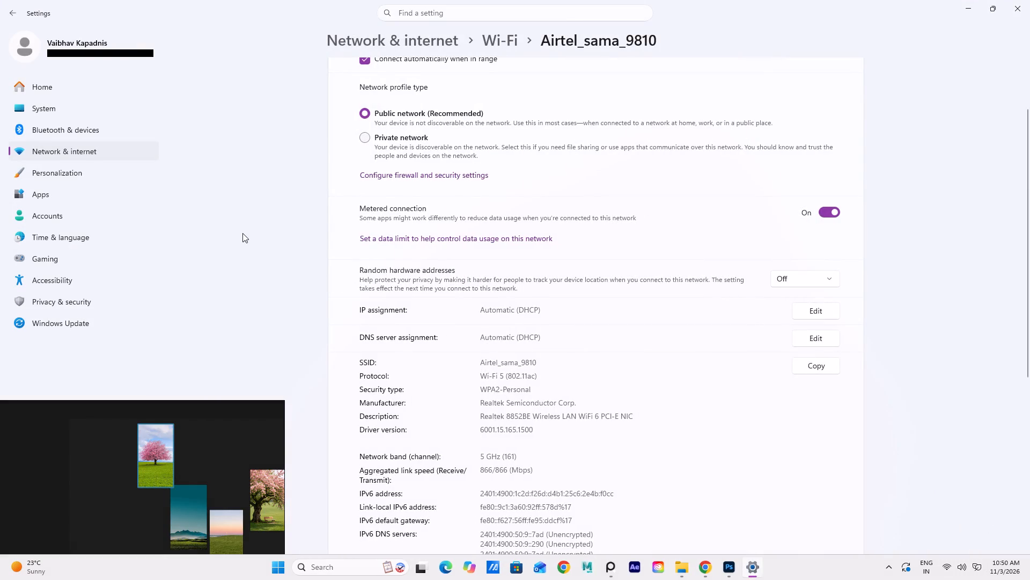
{"action": "left_click", "coordinate": [242, 233]}
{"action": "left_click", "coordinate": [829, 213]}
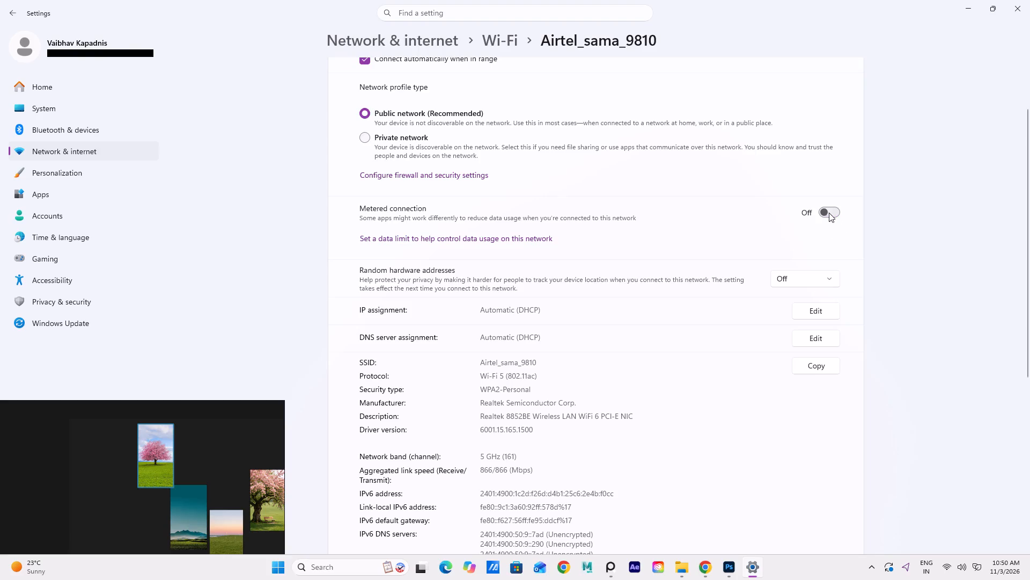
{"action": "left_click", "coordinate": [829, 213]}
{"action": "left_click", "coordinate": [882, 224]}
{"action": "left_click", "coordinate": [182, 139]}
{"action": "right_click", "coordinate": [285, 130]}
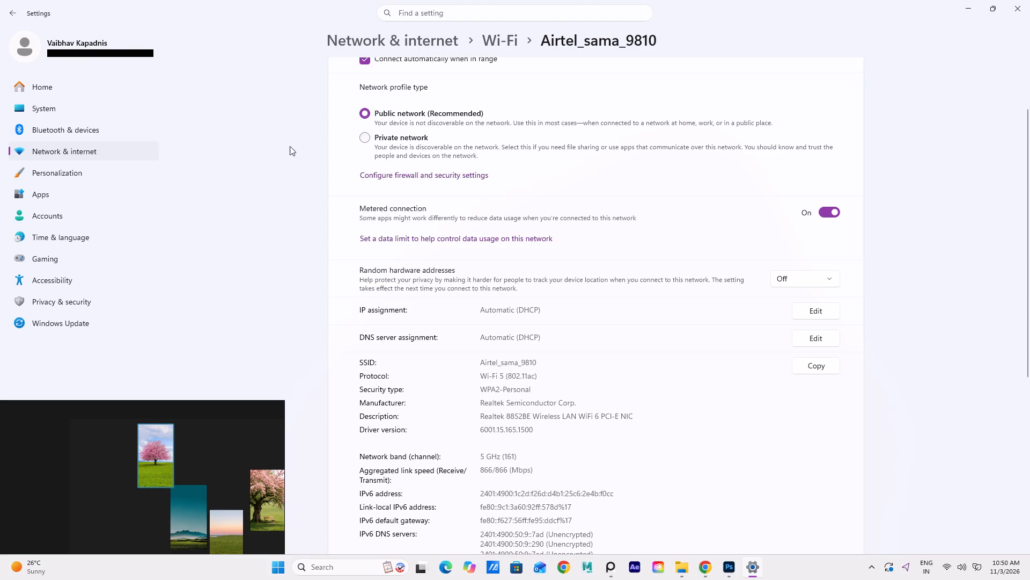
Reopen the list of Wi-Fi networks to check the Airtel_sama_9810 connection.
{"action": "left_click", "coordinate": [904, 361]}
{"action": "left_click", "coordinate": [950, 566]}
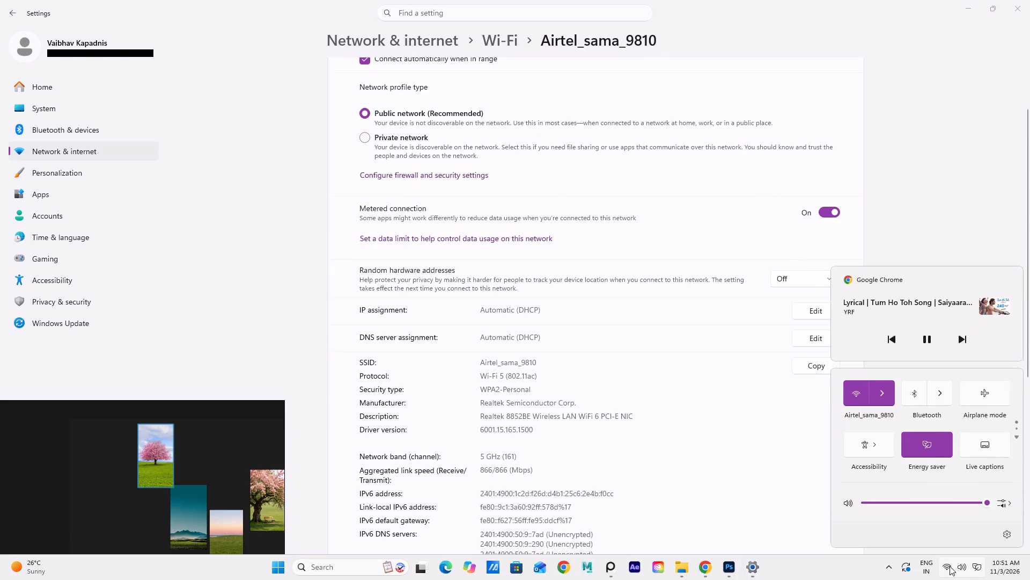
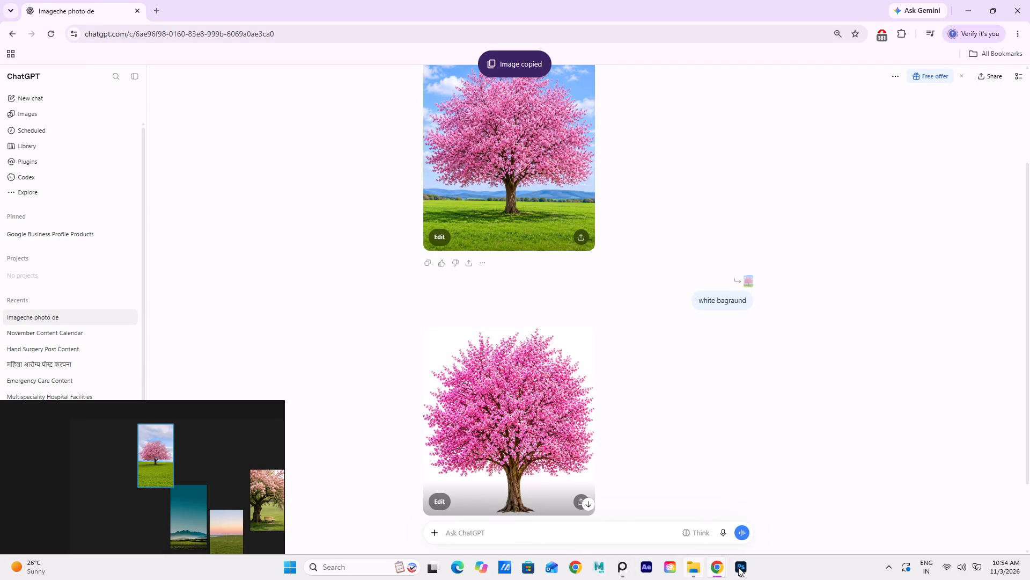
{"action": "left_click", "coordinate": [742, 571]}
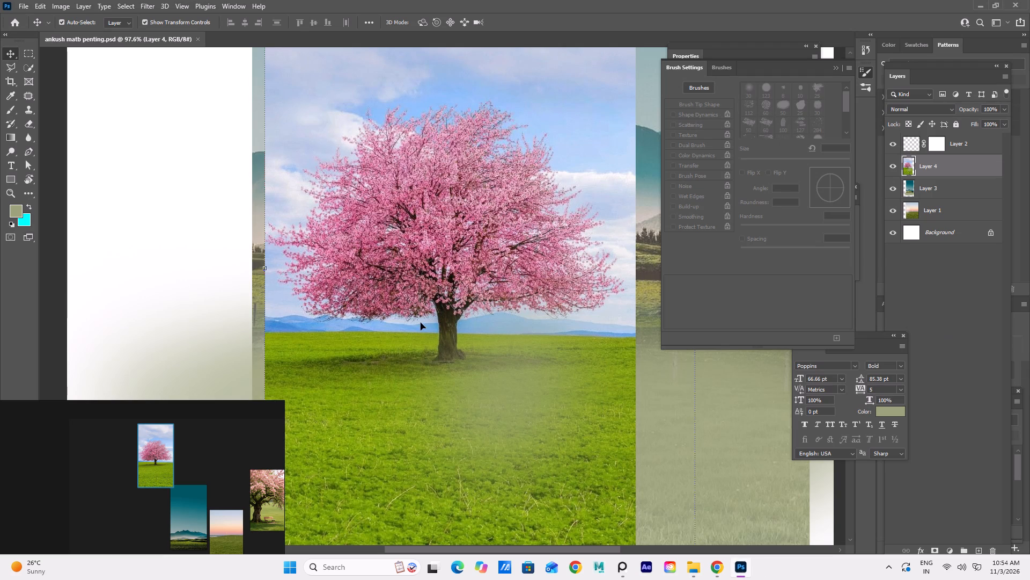
Delete the old pink tree photo layer with the blue sky and green grass.
{"action": "left_click", "coordinate": [424, 320]}
{"action": "key", "text": "Delete"}
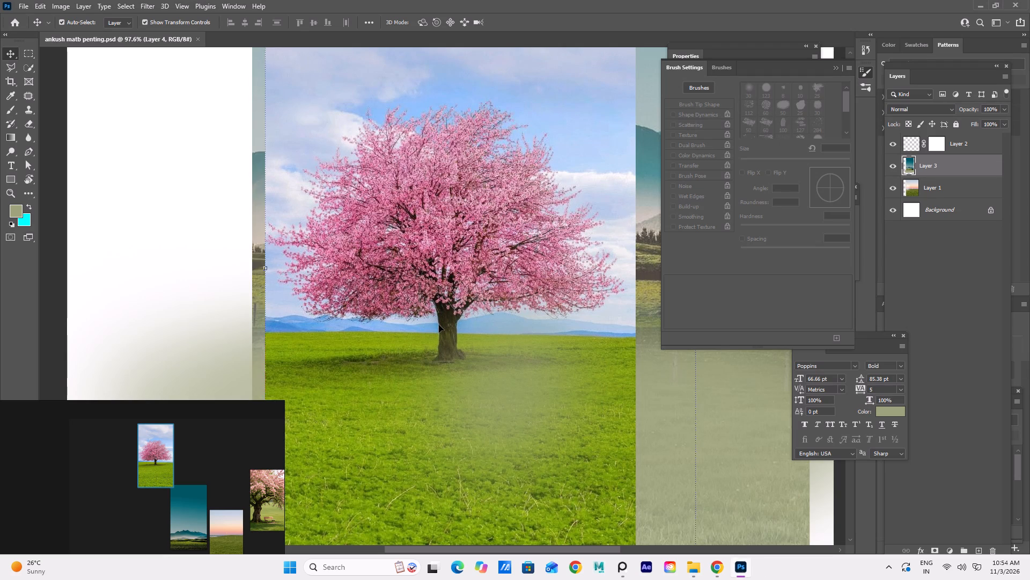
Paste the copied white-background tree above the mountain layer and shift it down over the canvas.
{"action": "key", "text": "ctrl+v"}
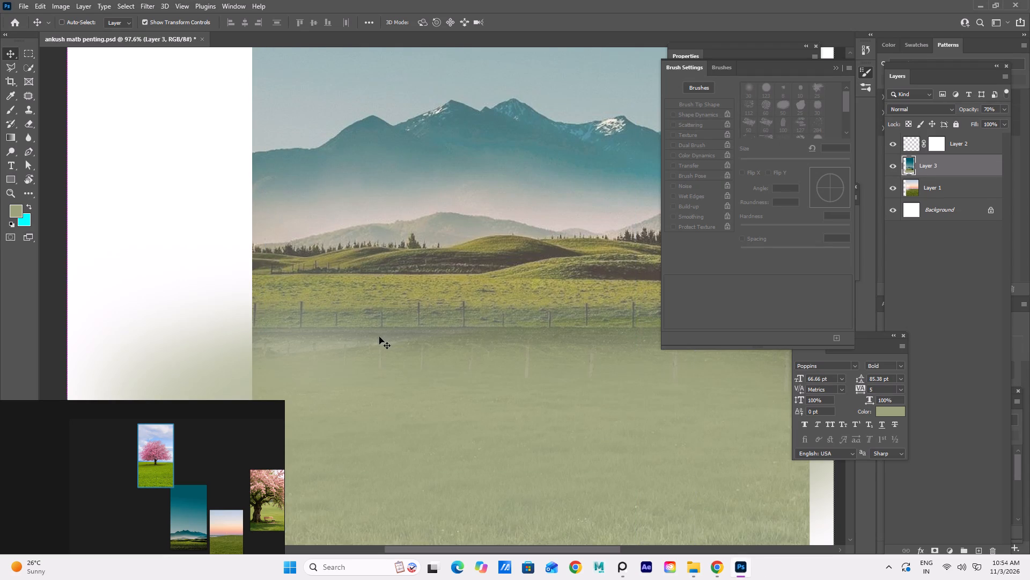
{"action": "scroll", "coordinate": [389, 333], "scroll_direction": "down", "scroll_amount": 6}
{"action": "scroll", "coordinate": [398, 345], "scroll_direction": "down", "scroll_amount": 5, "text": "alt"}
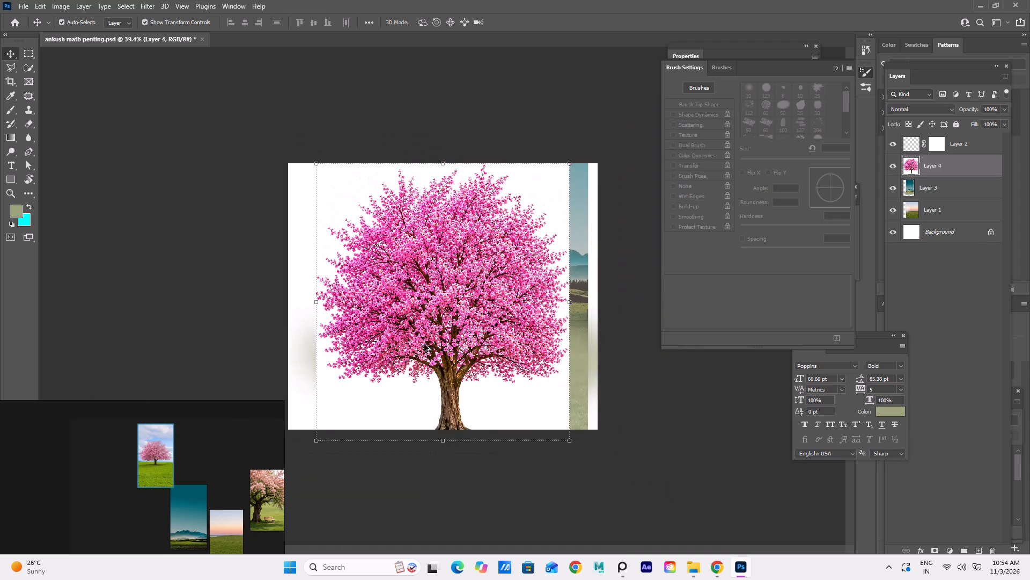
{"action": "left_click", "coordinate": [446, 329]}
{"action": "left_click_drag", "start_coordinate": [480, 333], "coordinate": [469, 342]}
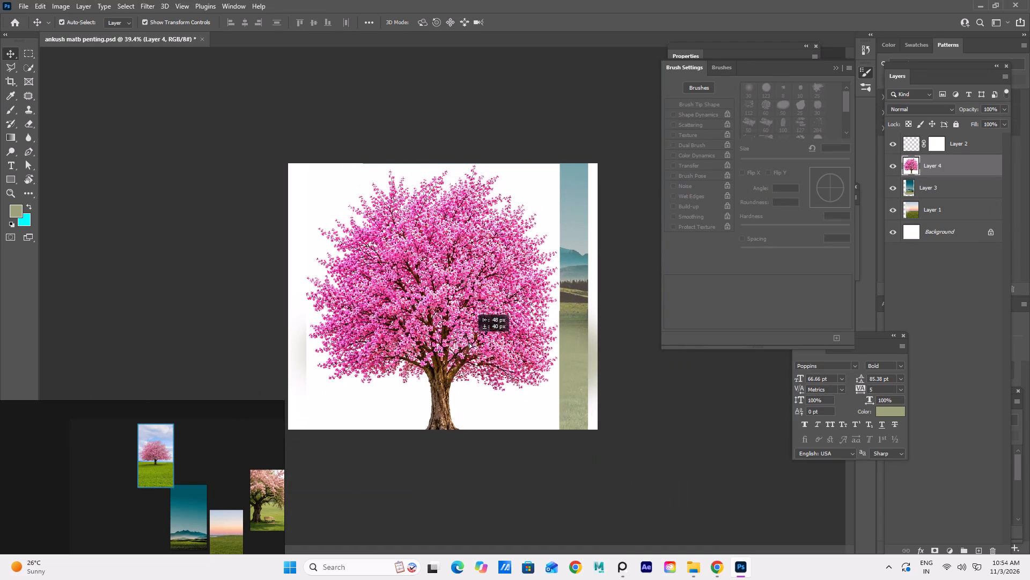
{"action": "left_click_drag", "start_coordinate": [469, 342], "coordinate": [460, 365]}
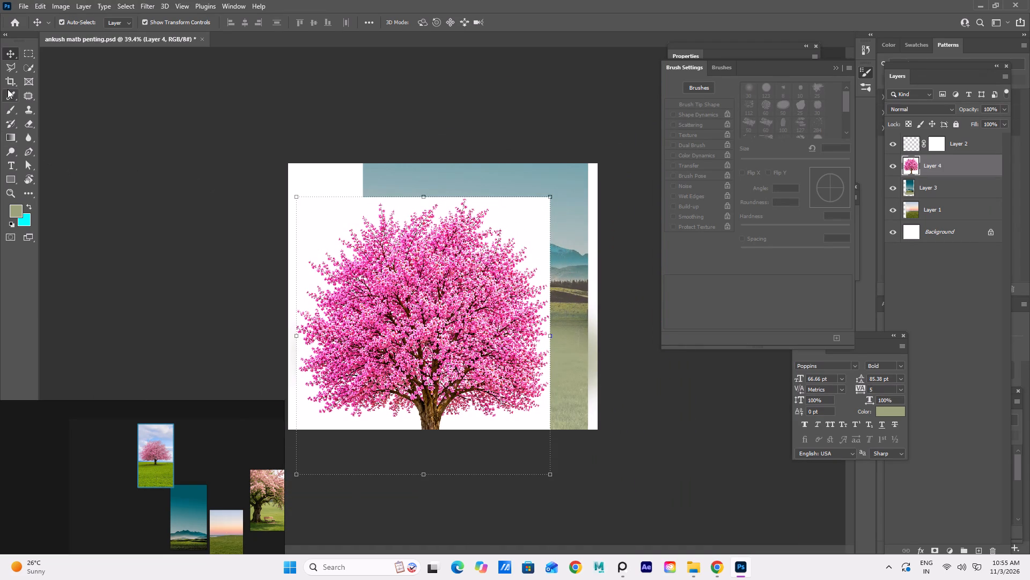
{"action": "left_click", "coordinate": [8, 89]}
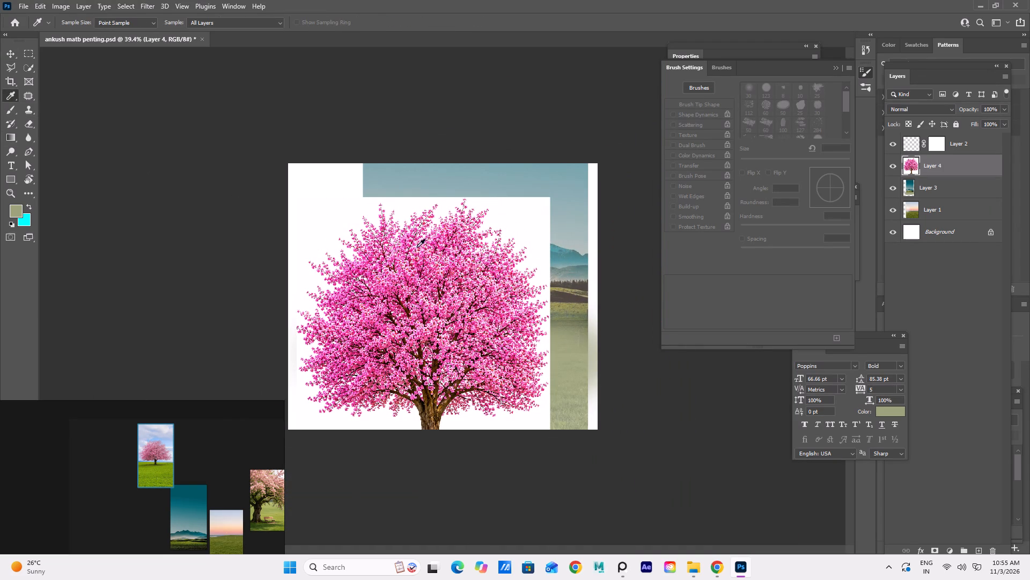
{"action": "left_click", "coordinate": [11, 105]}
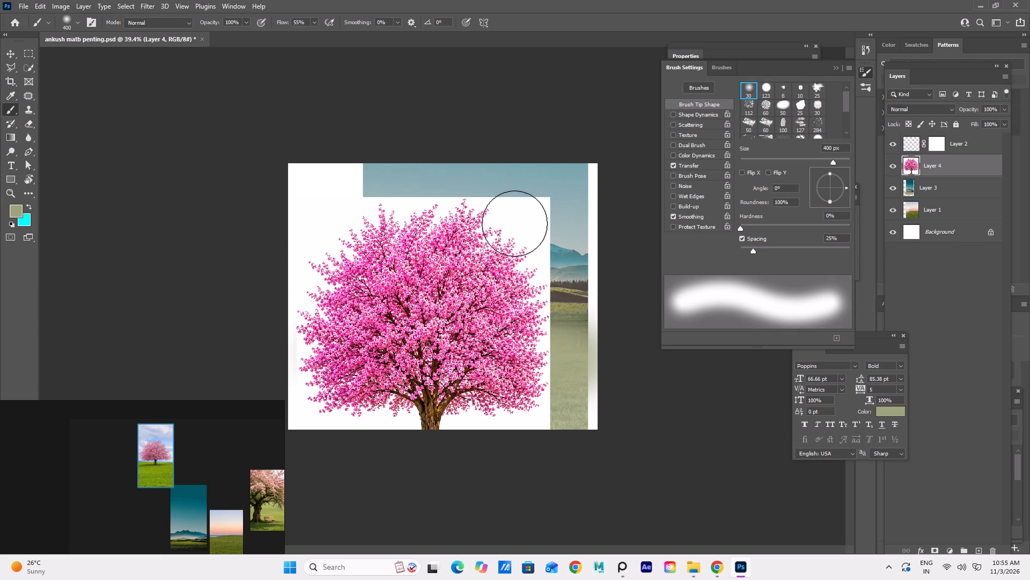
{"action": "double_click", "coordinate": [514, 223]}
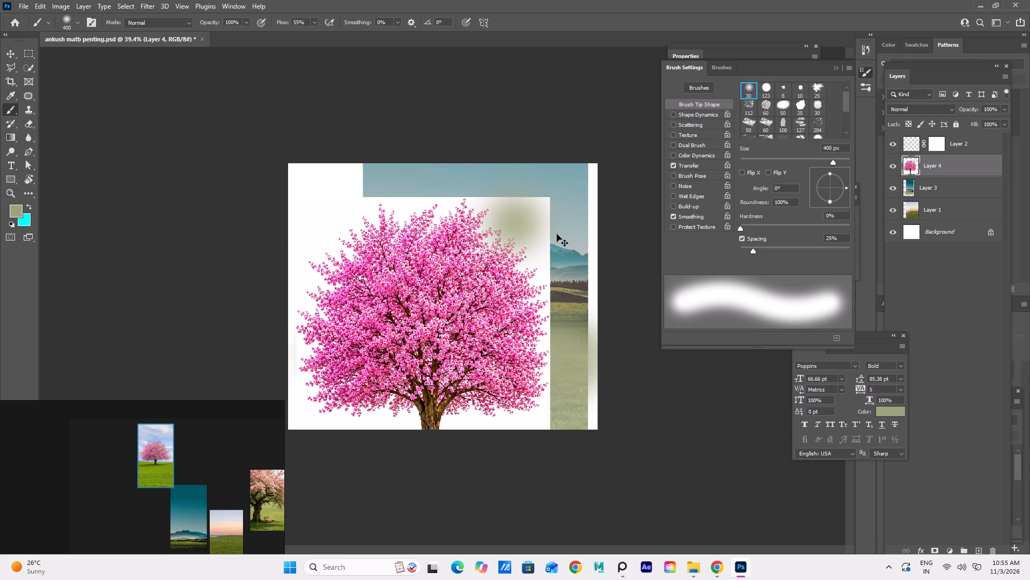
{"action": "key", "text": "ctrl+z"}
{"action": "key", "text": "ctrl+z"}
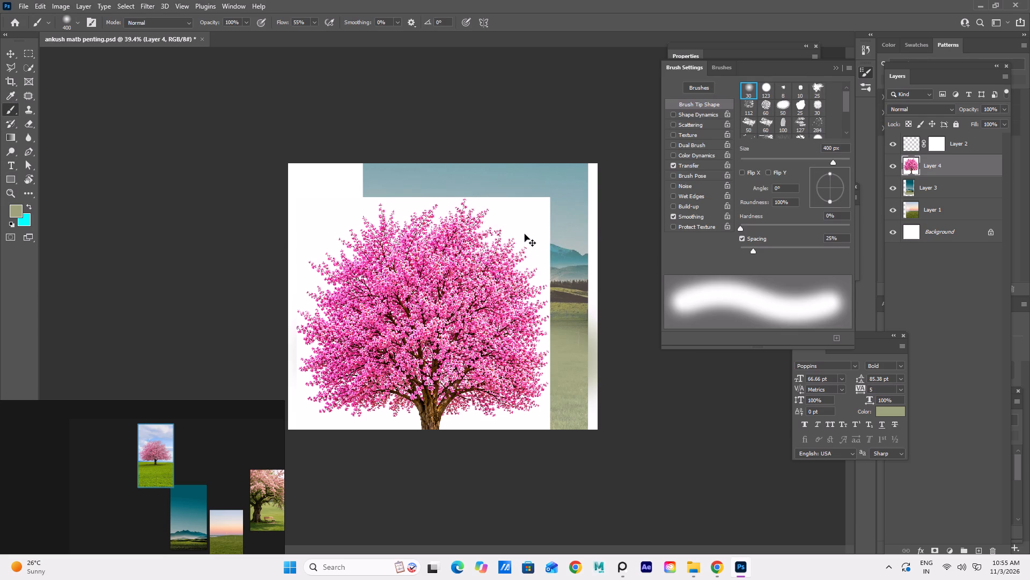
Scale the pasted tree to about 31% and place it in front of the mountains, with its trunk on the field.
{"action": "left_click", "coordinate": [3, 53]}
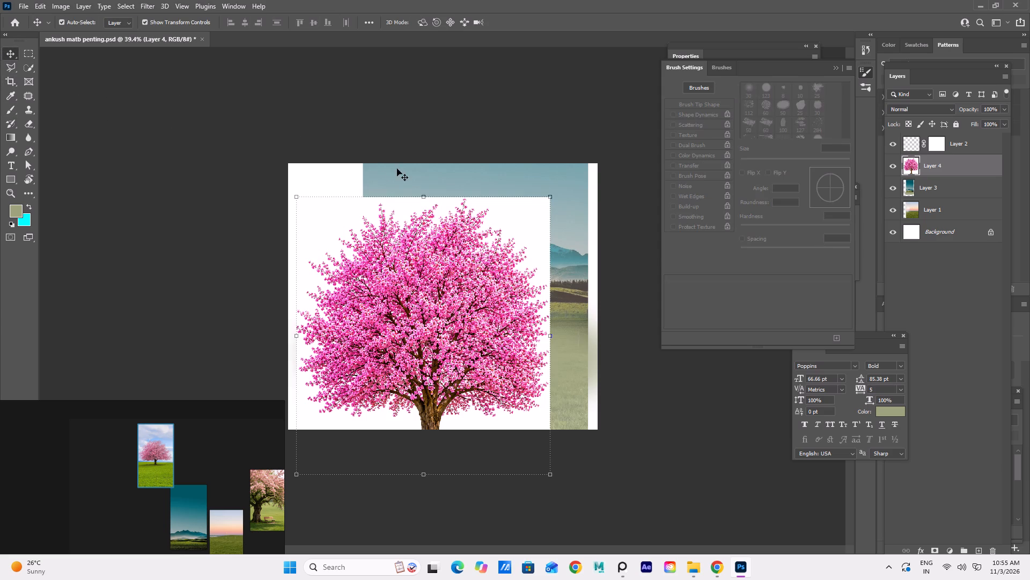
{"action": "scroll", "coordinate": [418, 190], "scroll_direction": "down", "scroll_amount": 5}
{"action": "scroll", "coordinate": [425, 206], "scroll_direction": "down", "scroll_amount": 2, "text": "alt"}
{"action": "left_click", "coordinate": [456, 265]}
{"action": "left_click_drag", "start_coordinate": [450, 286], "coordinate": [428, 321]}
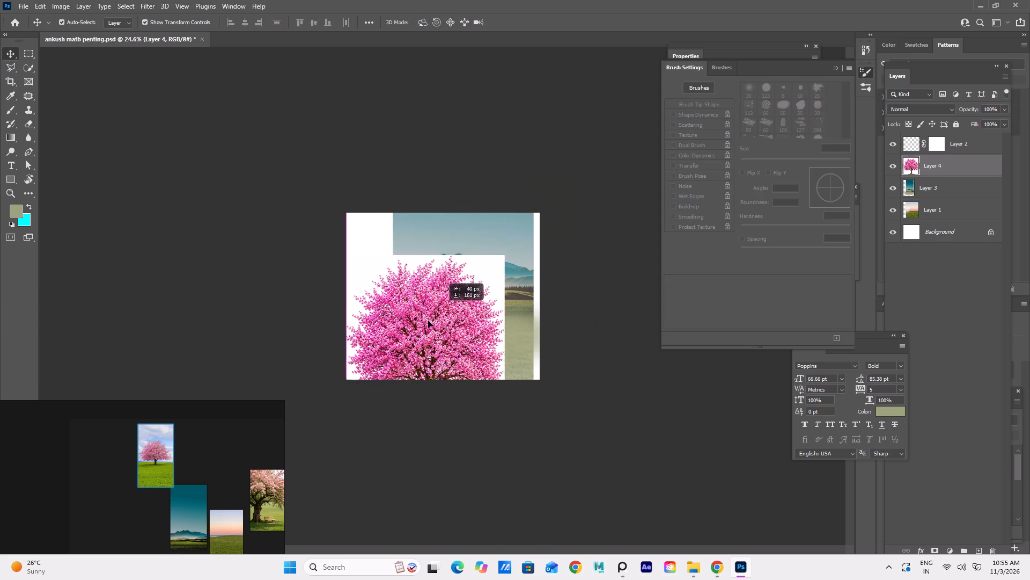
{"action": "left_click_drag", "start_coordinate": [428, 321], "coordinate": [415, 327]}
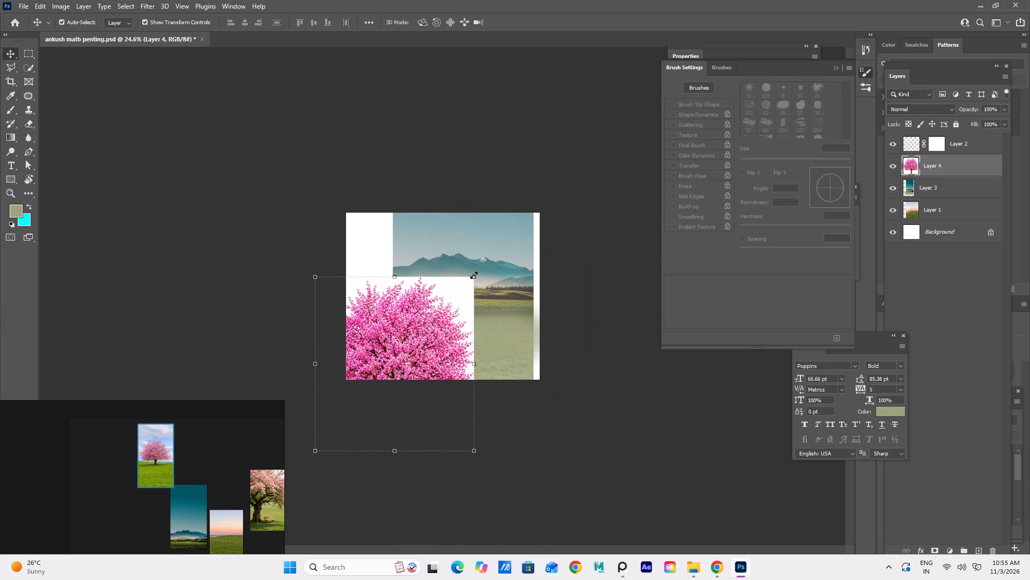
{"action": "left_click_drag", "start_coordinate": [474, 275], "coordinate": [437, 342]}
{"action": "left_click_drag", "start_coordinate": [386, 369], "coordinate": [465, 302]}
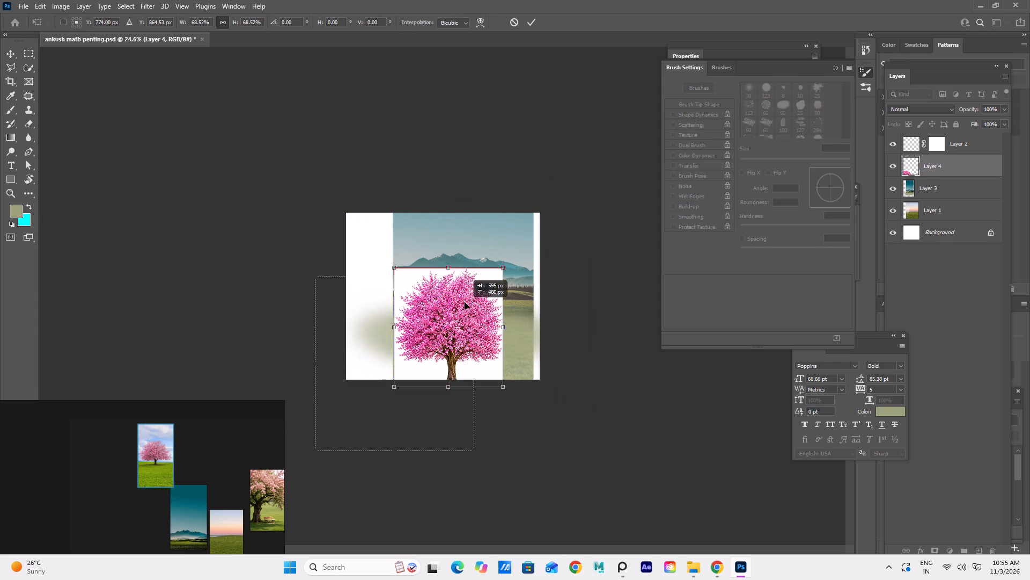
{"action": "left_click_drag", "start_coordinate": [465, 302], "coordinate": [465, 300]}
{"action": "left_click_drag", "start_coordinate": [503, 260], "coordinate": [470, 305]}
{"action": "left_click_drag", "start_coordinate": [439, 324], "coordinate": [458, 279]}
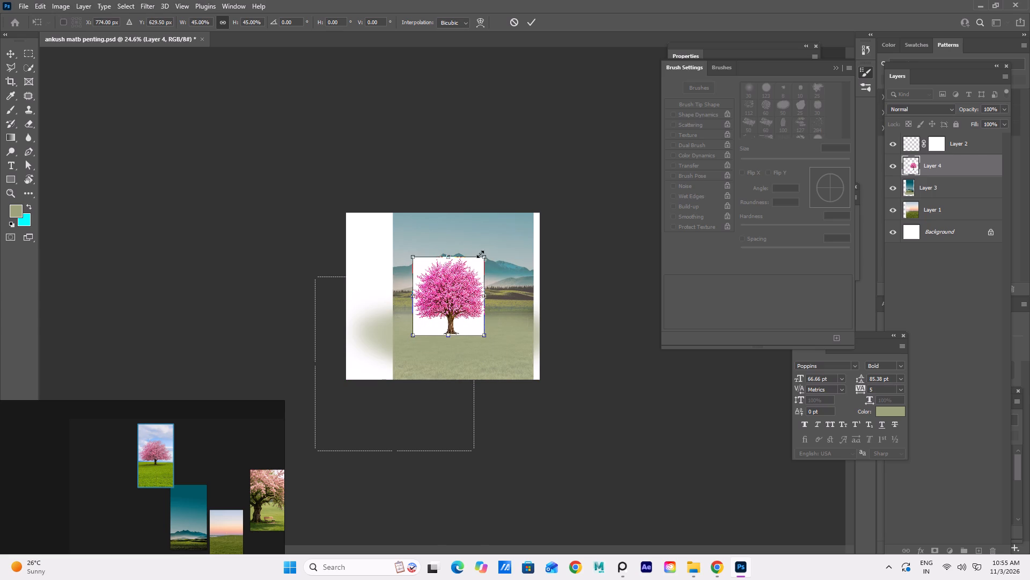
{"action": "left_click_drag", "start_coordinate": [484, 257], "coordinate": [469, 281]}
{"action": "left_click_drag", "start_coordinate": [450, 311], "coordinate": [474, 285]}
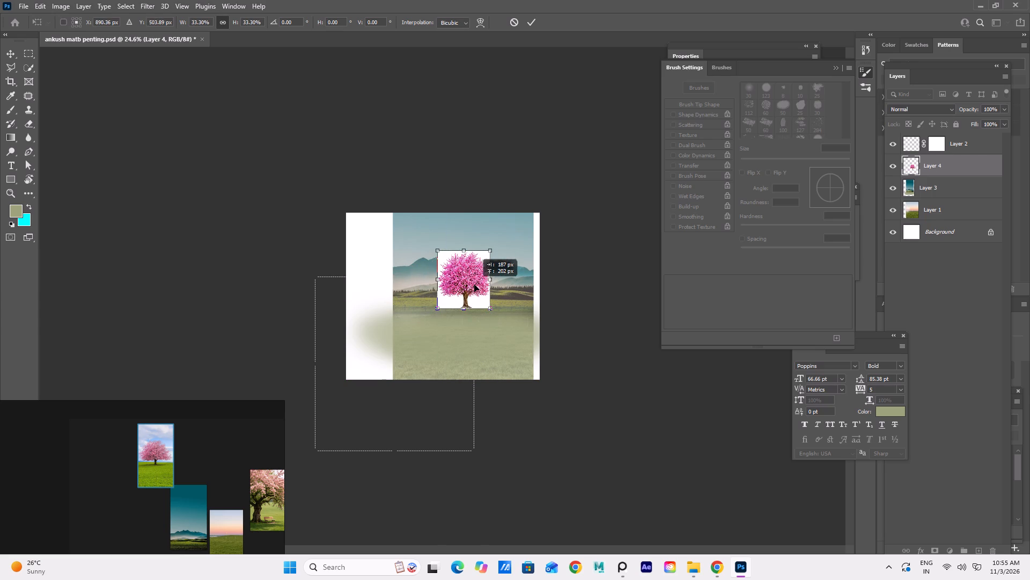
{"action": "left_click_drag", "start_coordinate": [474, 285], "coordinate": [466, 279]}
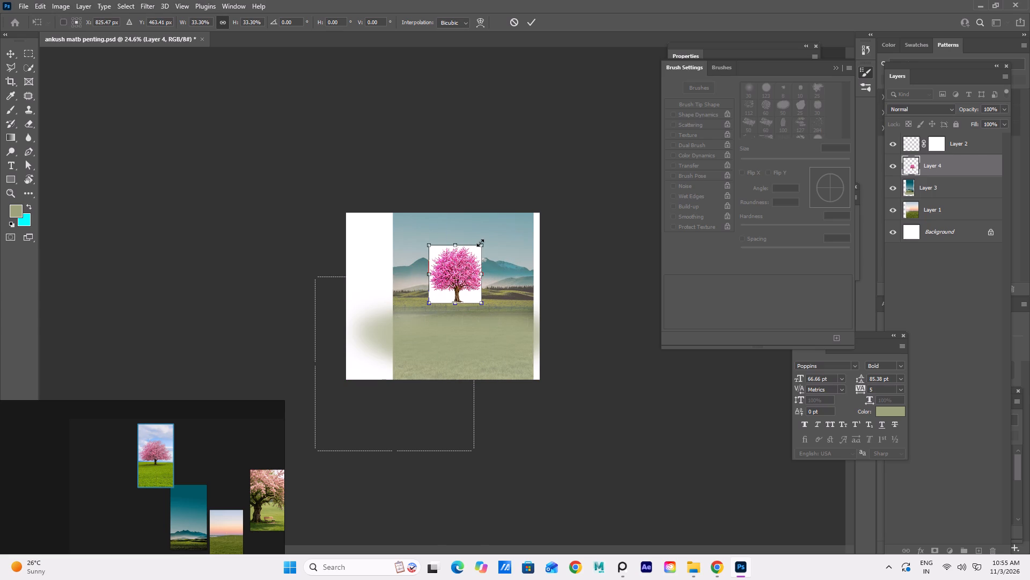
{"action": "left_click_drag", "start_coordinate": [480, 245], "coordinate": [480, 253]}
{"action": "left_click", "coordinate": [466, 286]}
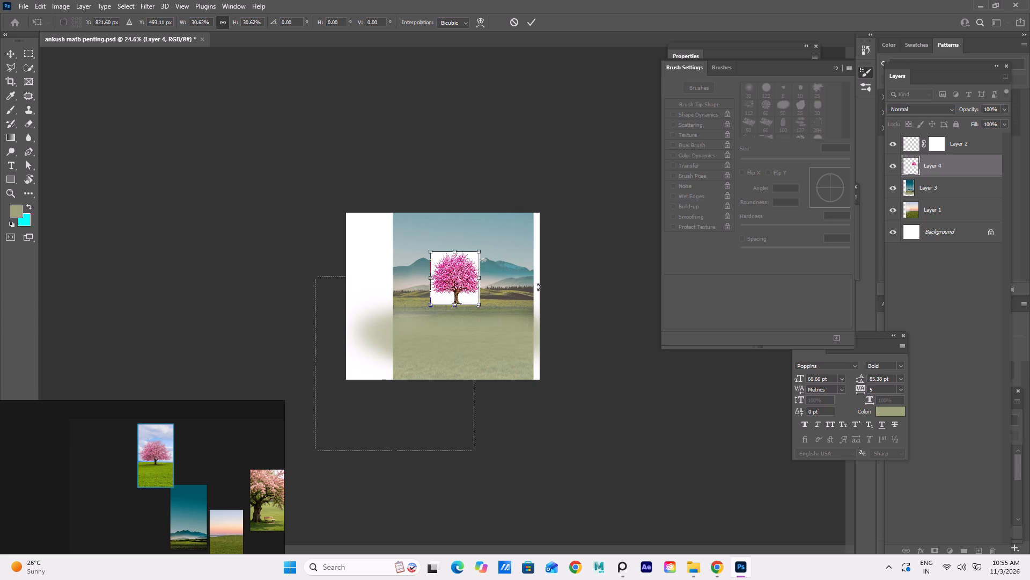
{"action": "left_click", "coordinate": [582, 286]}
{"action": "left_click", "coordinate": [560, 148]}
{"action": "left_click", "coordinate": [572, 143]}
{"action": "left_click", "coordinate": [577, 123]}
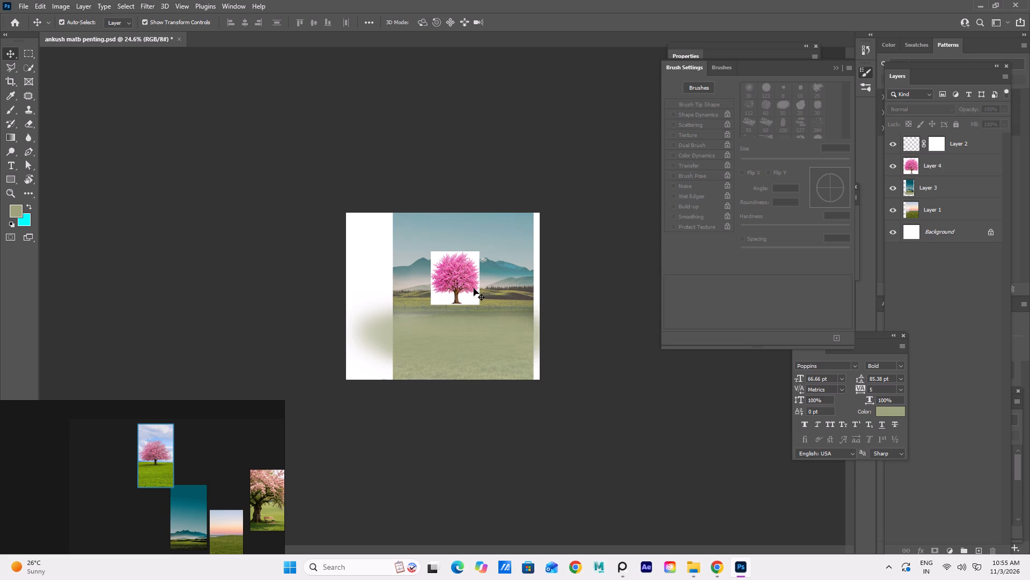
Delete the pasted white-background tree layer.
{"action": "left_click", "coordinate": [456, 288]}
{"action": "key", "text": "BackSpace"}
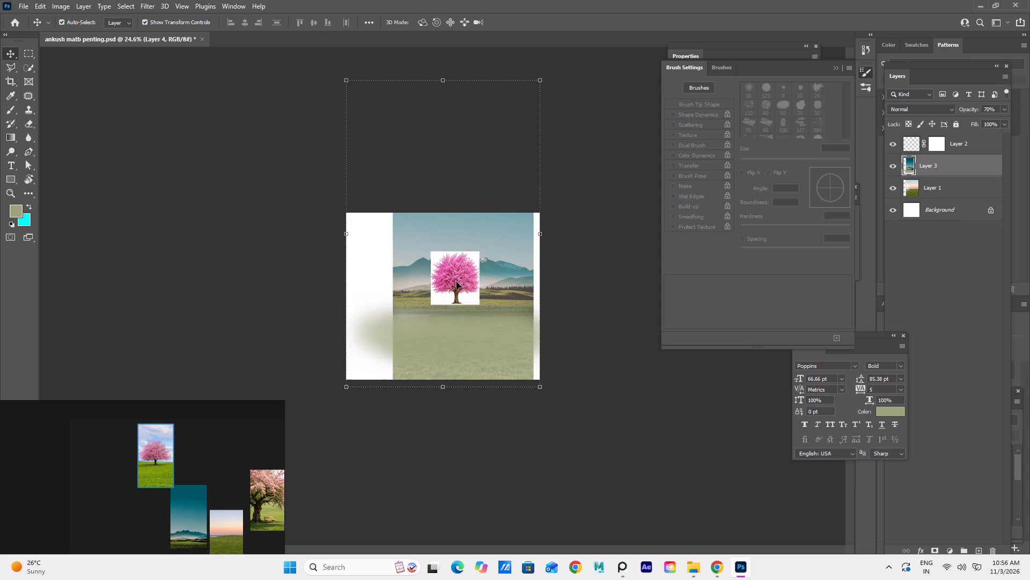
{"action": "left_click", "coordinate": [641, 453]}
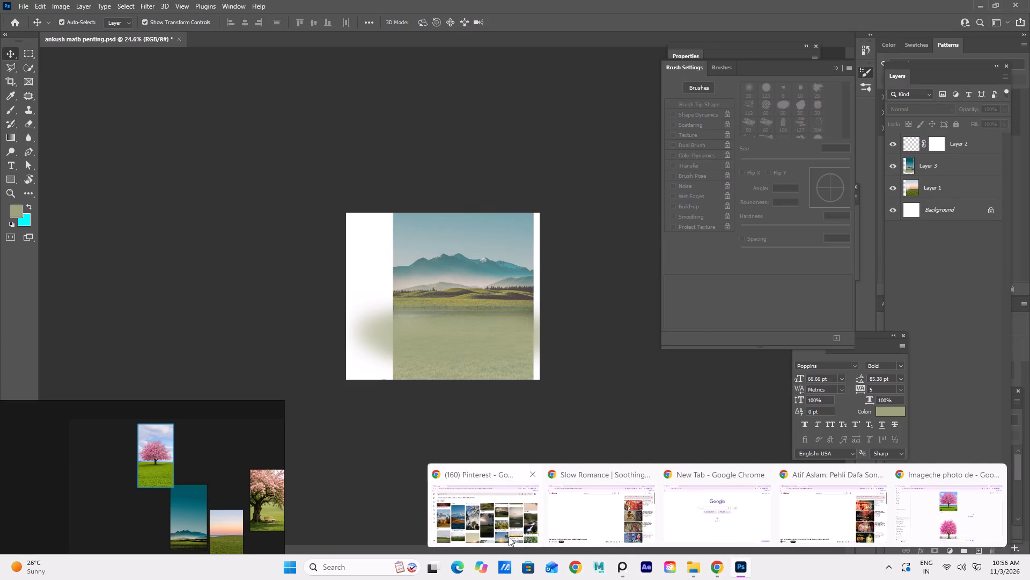
Switch to the Pinterest window in Chrome and search for "smol house imeges".
{"action": "left_click", "coordinate": [501, 528]}
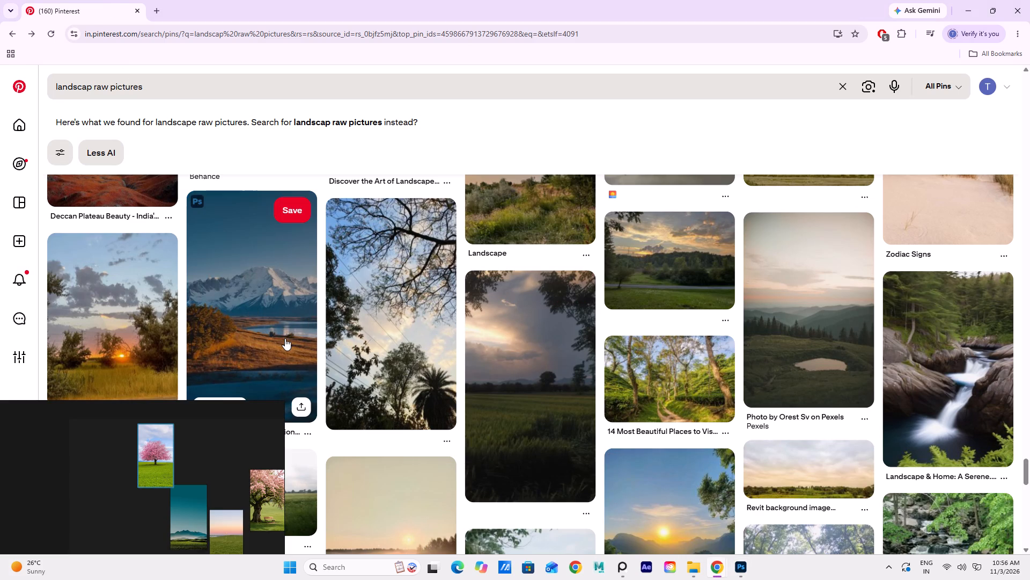
{"action": "left_click", "coordinate": [285, 338]}
{"action": "left_click", "coordinate": [214, 93]}
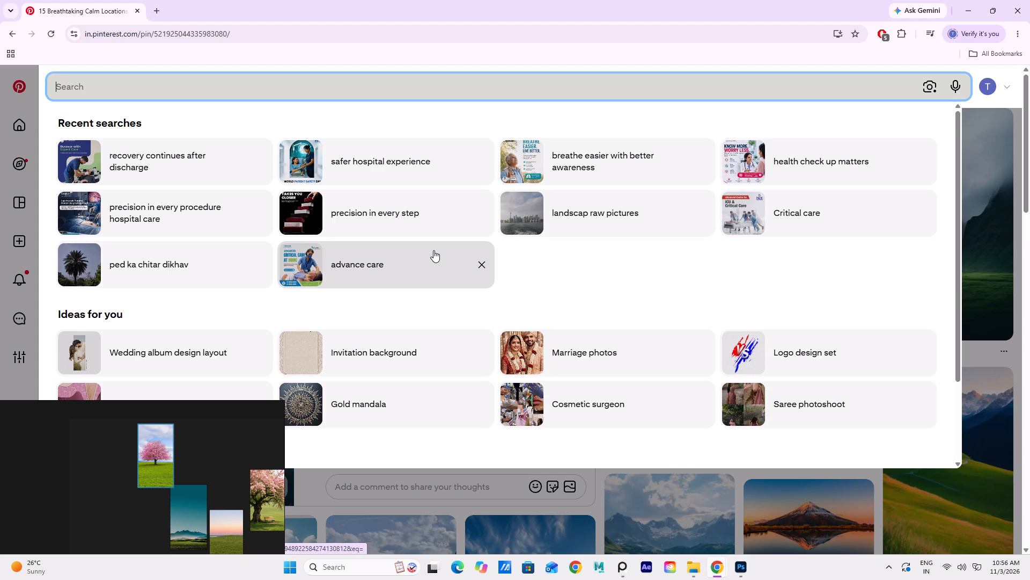
{"action": "key", "text": "s"}
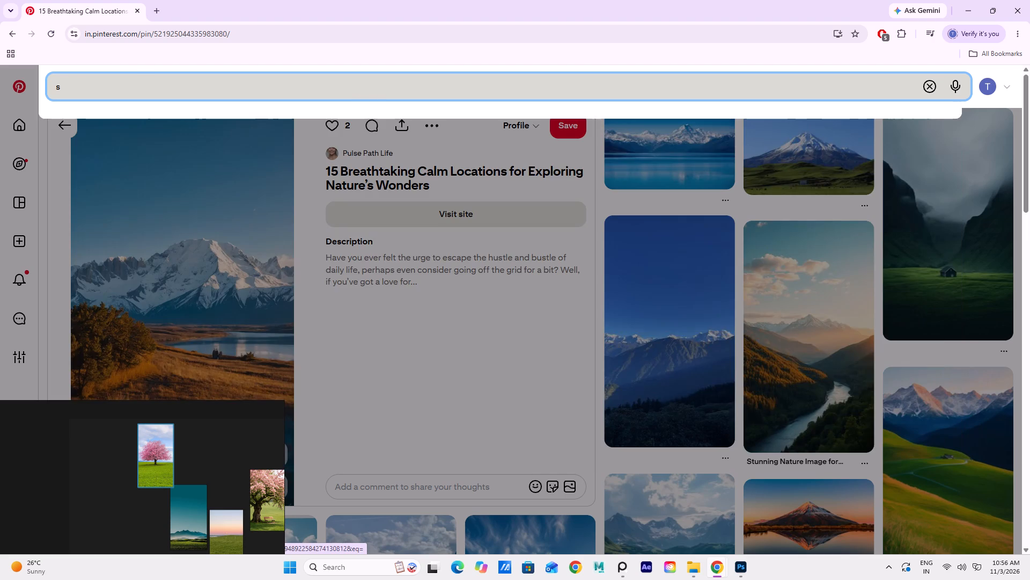
{"action": "type", "text": "mol"}
{"action": "key", "text": "space"}
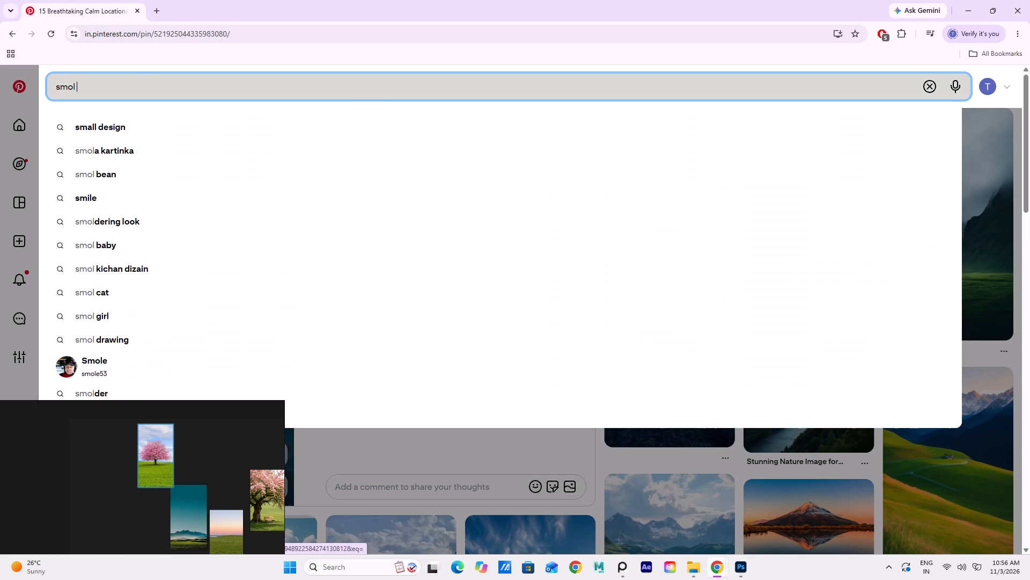
{"action": "type", "text": "house imeges"}
{"action": "key", "text": "Return"}
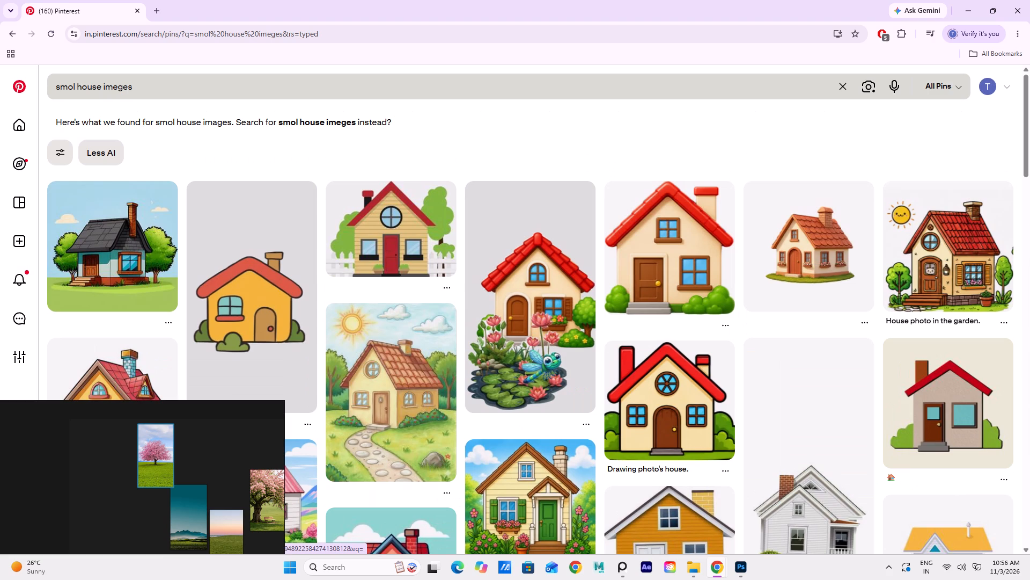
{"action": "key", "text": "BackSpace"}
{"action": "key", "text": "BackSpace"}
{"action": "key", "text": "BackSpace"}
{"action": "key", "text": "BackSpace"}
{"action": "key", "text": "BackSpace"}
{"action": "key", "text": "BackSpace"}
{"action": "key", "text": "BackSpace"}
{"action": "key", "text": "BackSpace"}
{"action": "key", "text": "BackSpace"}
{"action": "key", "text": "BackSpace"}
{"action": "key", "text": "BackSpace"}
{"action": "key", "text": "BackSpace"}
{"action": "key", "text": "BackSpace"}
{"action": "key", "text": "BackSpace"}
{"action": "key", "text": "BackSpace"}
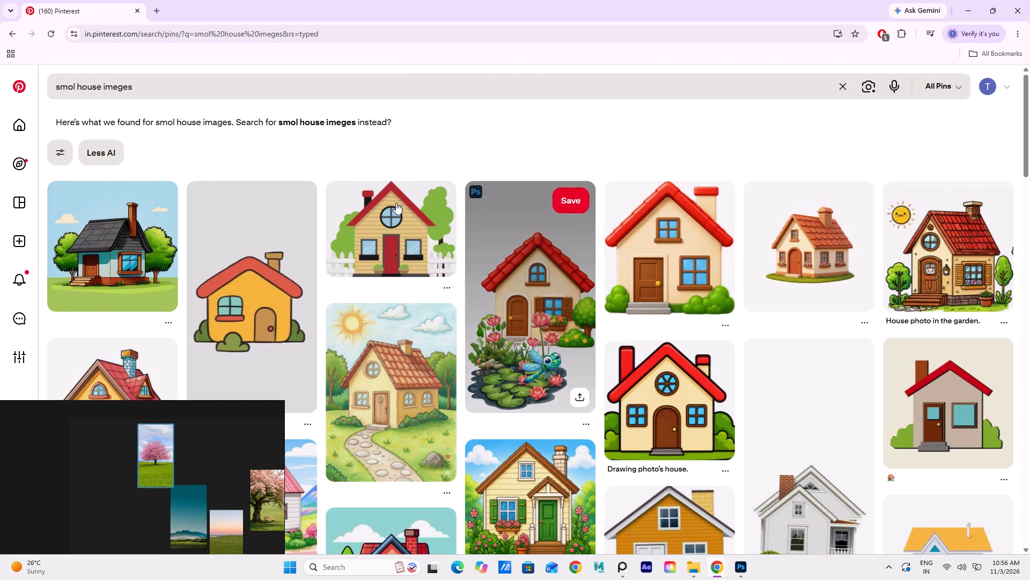
Refine the Pinterest search to "smol house hd imeges".
{"action": "left_click", "coordinate": [100, 86]}
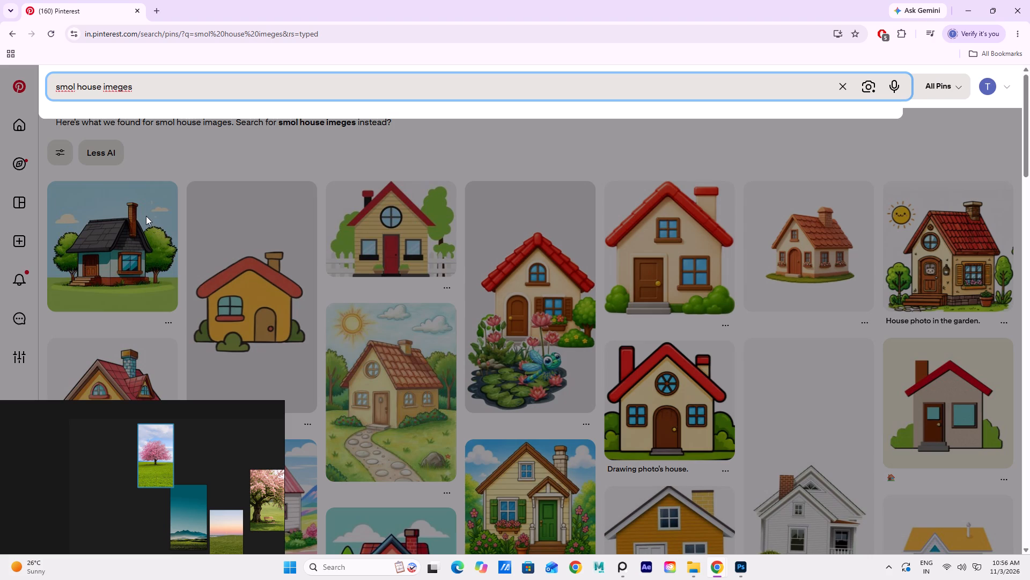
{"action": "key", "text": "space"}
{"action": "type", "text": "h"}
{"action": "key", "text": "d"}
{"action": "key", "text": "Return"}
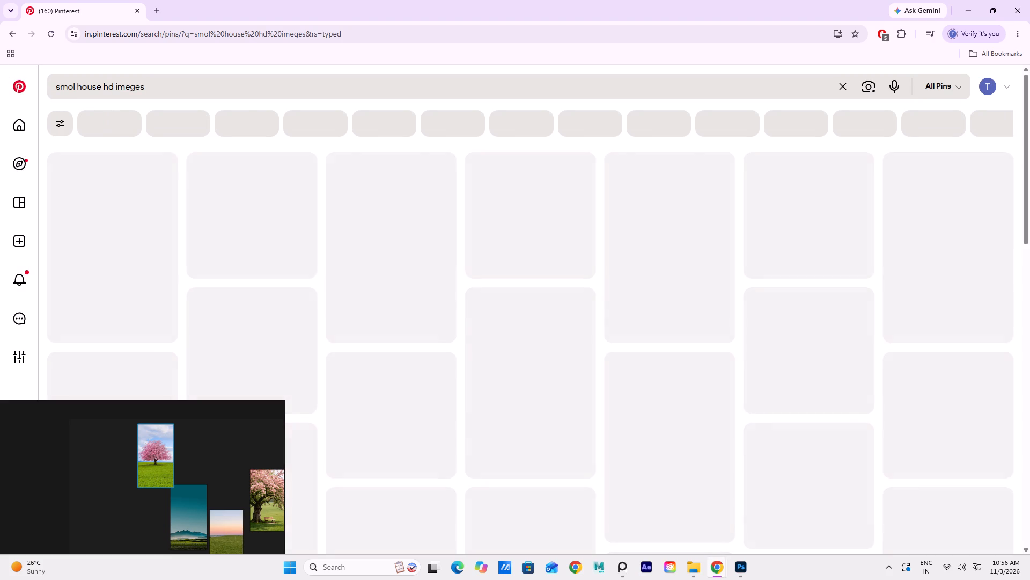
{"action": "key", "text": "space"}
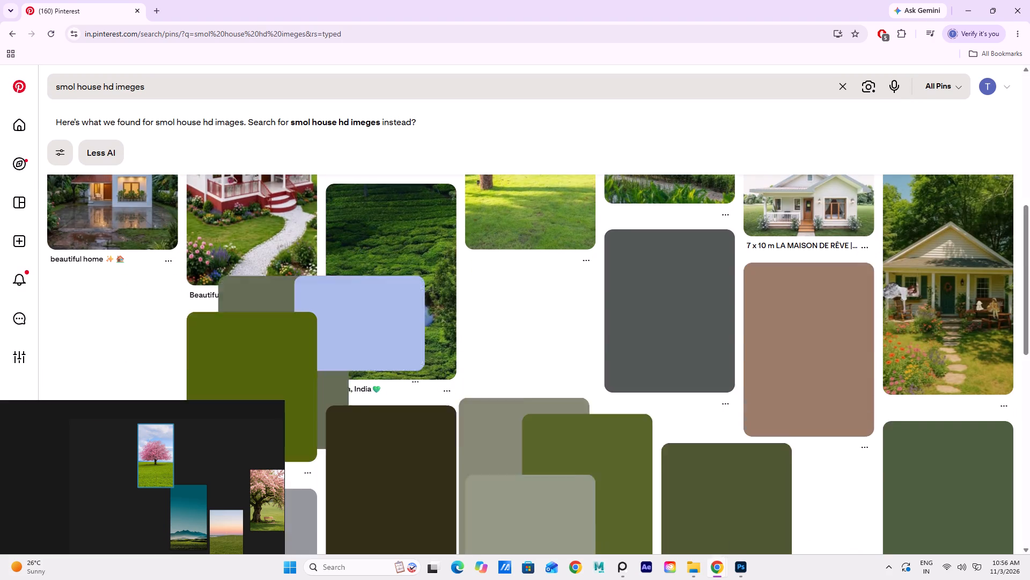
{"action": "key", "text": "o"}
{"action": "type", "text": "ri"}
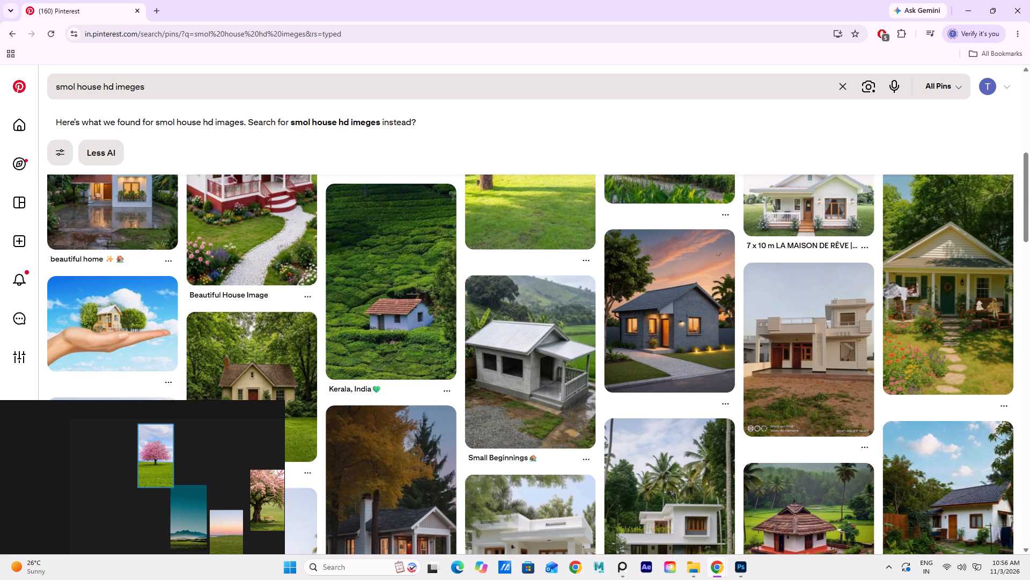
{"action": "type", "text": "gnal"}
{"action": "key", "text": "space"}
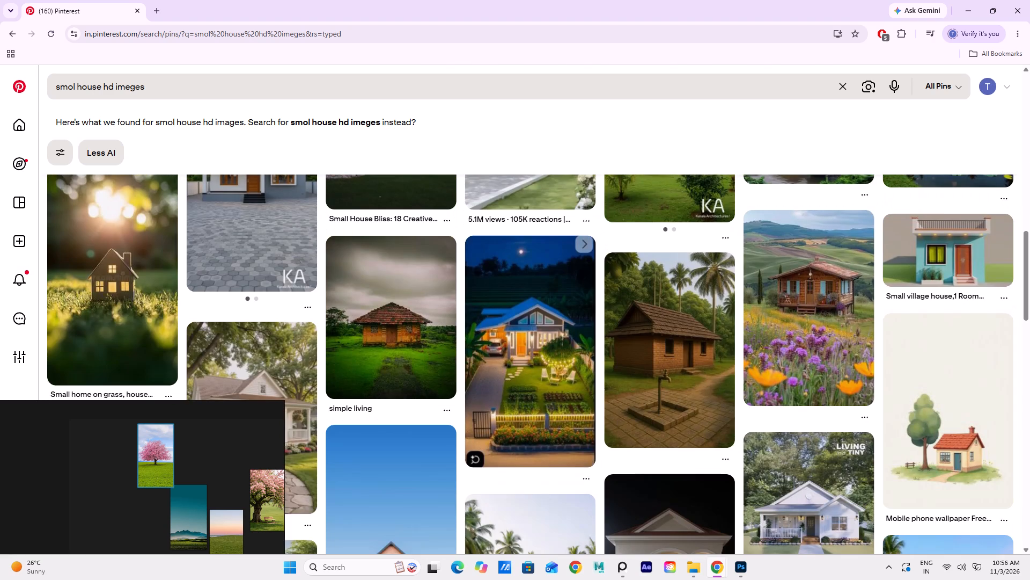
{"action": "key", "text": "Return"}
Look through the Pinterest results for a small house photo suitable for the matte painting.
{"action": "scroll", "coordinate": [513, 469], "scroll_direction": "down", "scroll_amount": 6}
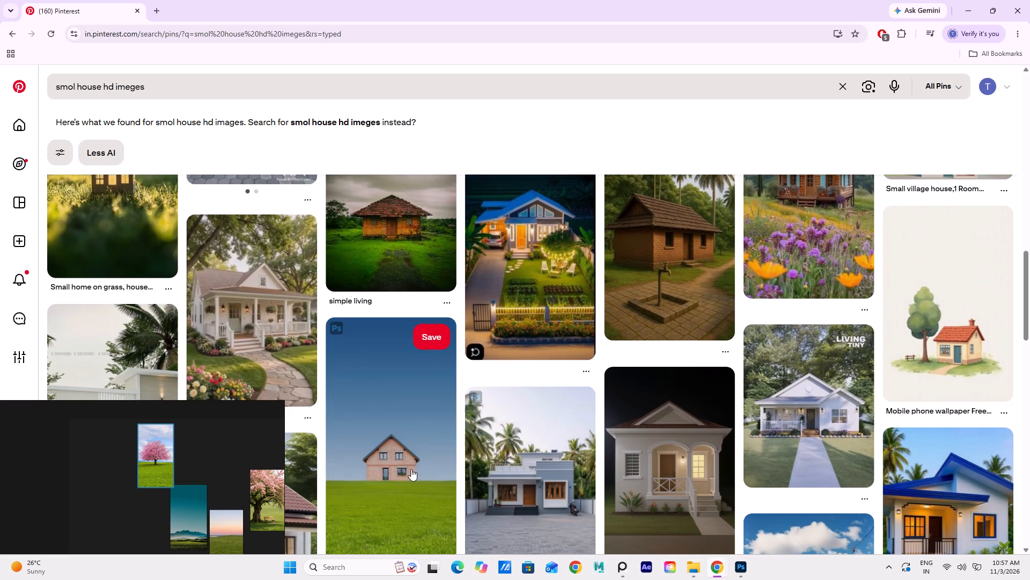
{"action": "scroll", "coordinate": [465, 438], "scroll_direction": "down", "scroll_amount": 4}
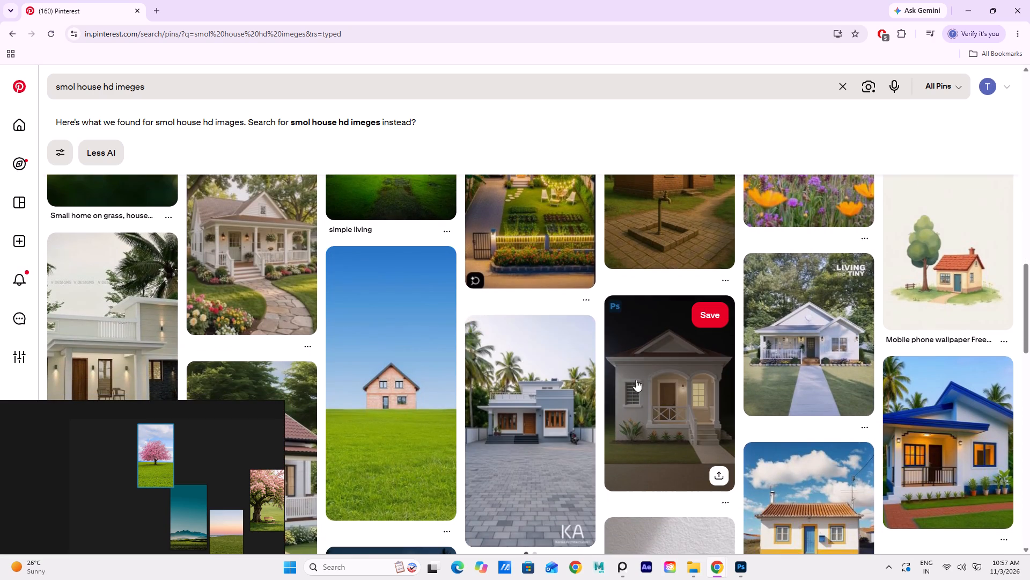
{"action": "scroll", "coordinate": [496, 430], "scroll_direction": "down", "scroll_amount": 6}
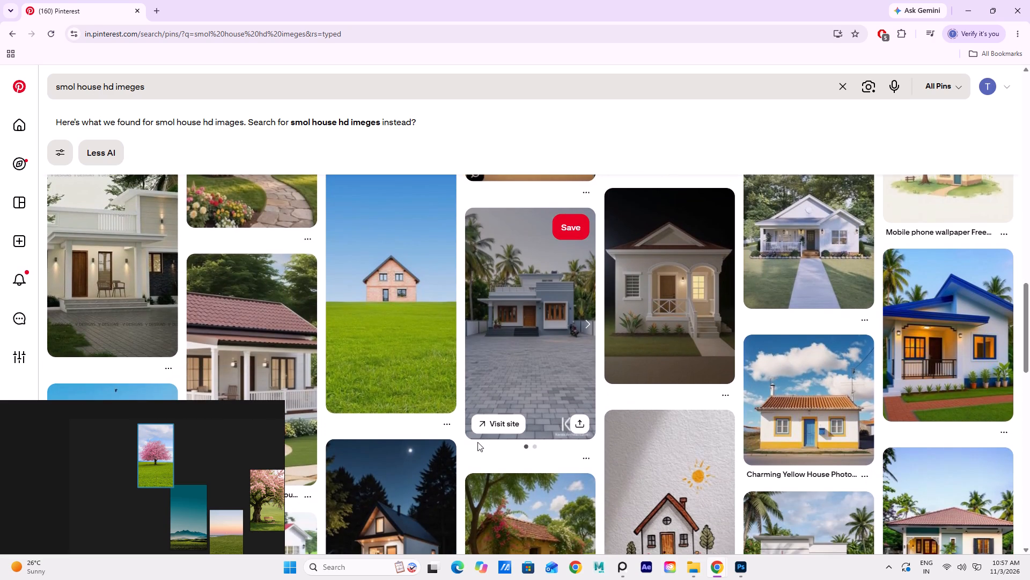
{"action": "scroll", "coordinate": [474, 444], "scroll_direction": "down", "scroll_amount": 11}
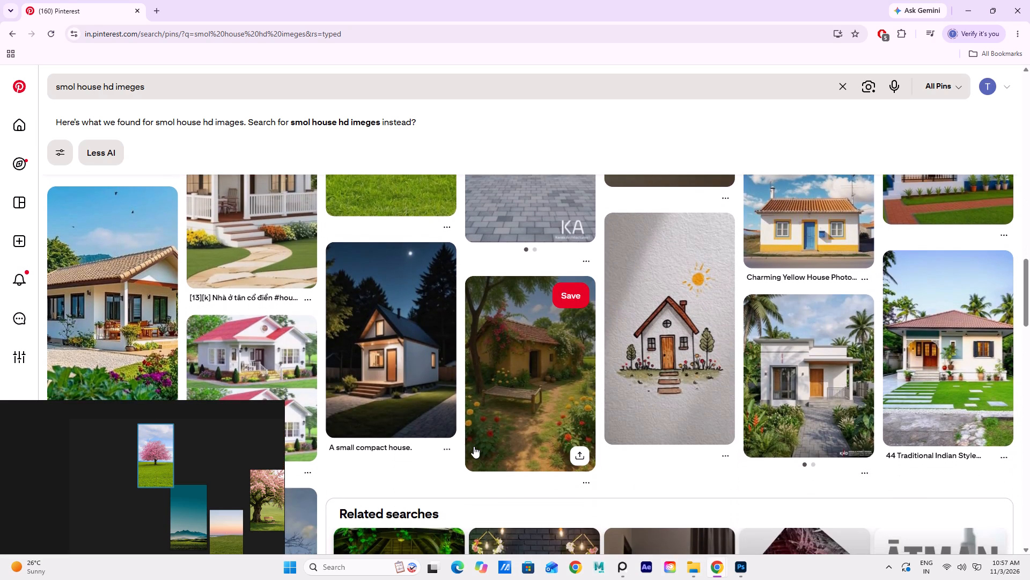
{"action": "scroll", "coordinate": [473, 447], "scroll_direction": "up", "scroll_amount": 16}
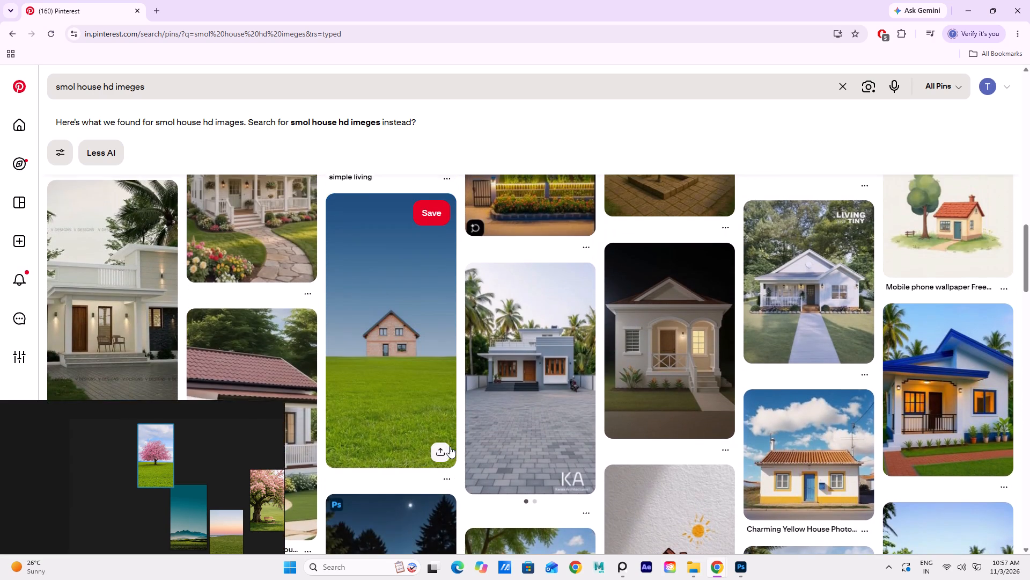
{"action": "scroll", "coordinate": [450, 446], "scroll_direction": "up", "scroll_amount": 3}
{"action": "scroll", "coordinate": [331, 444], "scroll_direction": "up", "scroll_amount": 7}
{"action": "scroll", "coordinate": [336, 454], "scroll_direction": "down", "scroll_amount": 4}
{"action": "scroll", "coordinate": [339, 447], "scroll_direction": "up", "scroll_amount": 2}
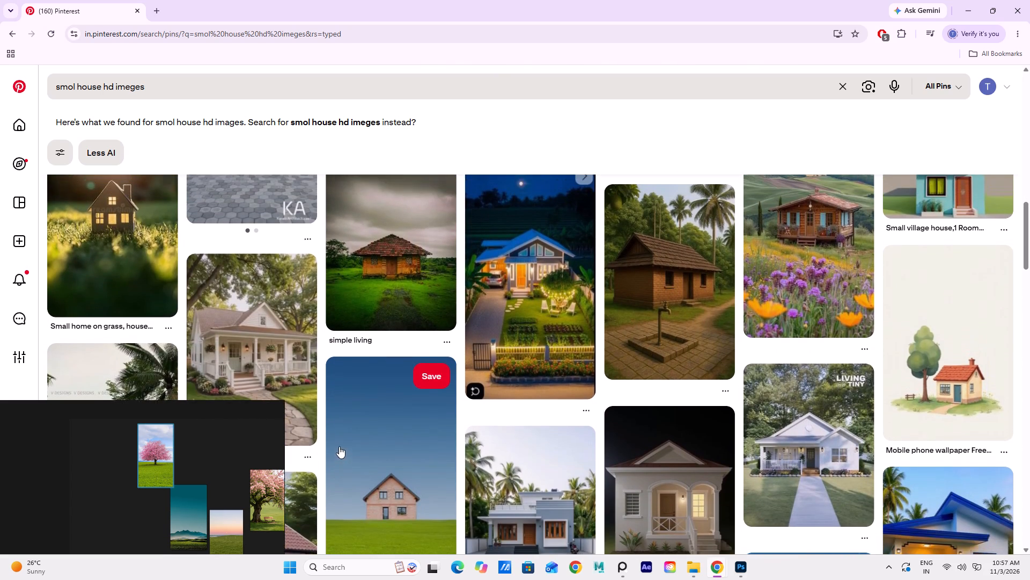
{"action": "scroll", "coordinate": [439, 388], "scroll_direction": "up", "scroll_amount": 6}
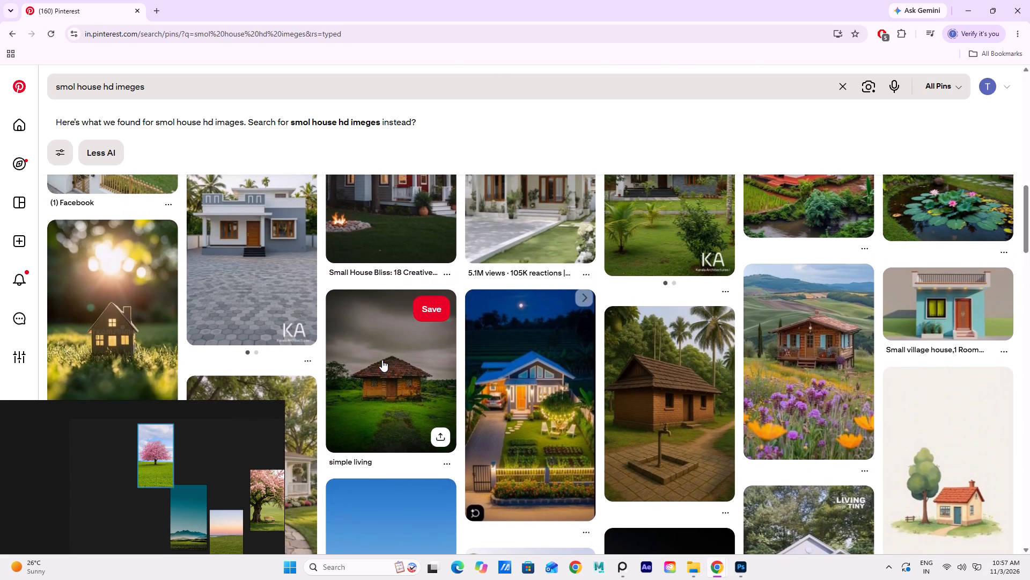
{"action": "scroll", "coordinate": [379, 358], "scroll_direction": "up", "scroll_amount": 7}
{"action": "scroll", "coordinate": [356, 367], "scroll_direction": "down", "scroll_amount": 7}
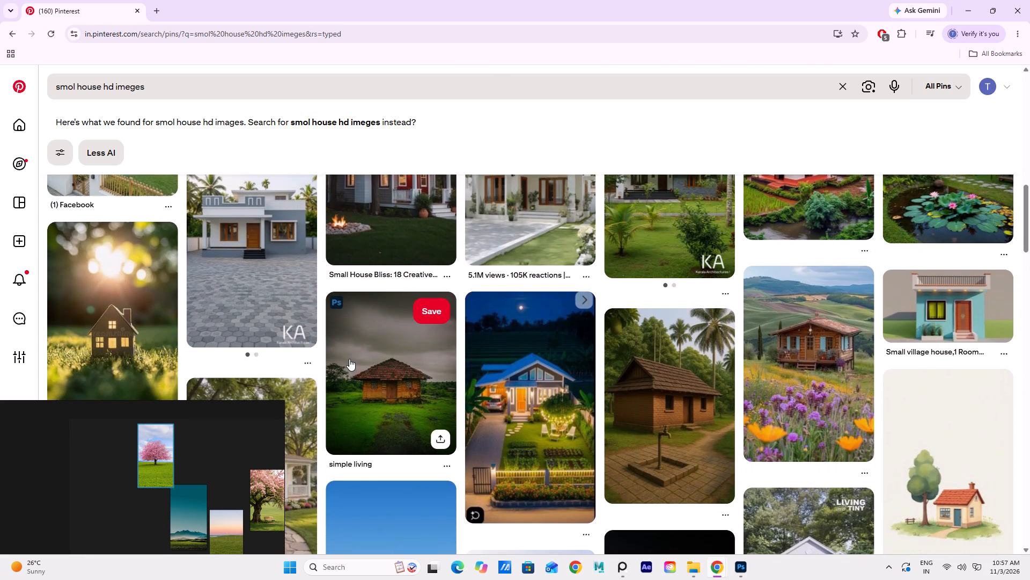
{"action": "scroll", "coordinate": [333, 316], "scroll_direction": "down", "scroll_amount": 18}
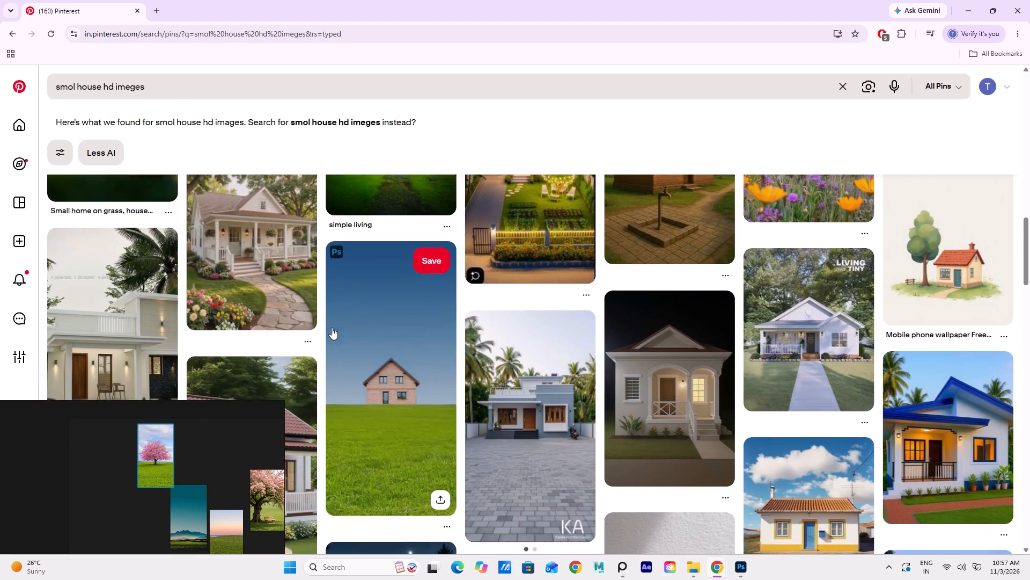
{"action": "scroll", "coordinate": [332, 328], "scroll_direction": "down", "scroll_amount": 8}
{"action": "scroll", "coordinate": [406, 307], "scroll_direction": "down", "scroll_amount": 12}
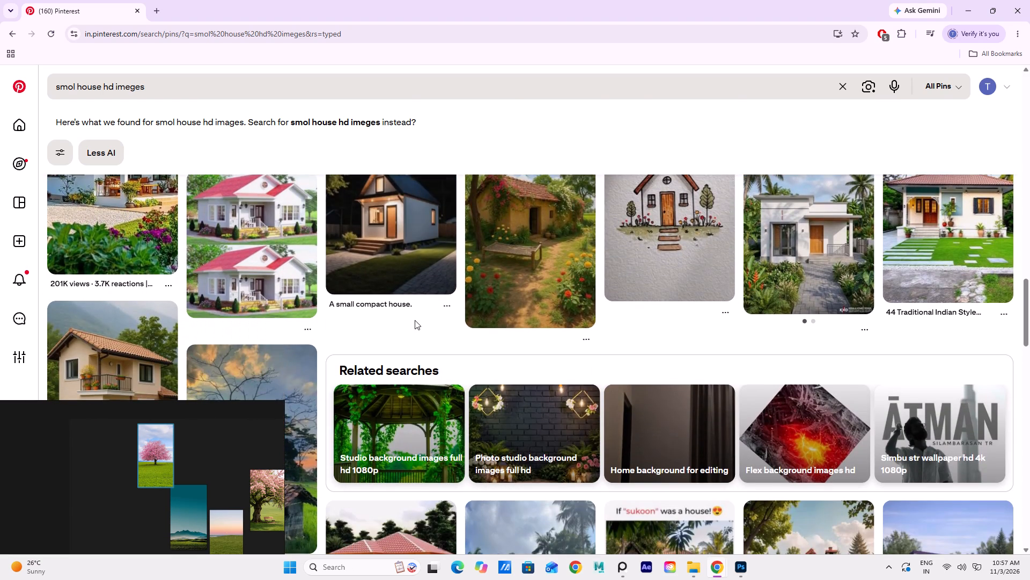
{"action": "scroll", "coordinate": [416, 314], "scroll_direction": "down", "scroll_amount": 17}
{"action": "scroll", "coordinate": [449, 319], "scroll_direction": "down", "scroll_amount": 6}
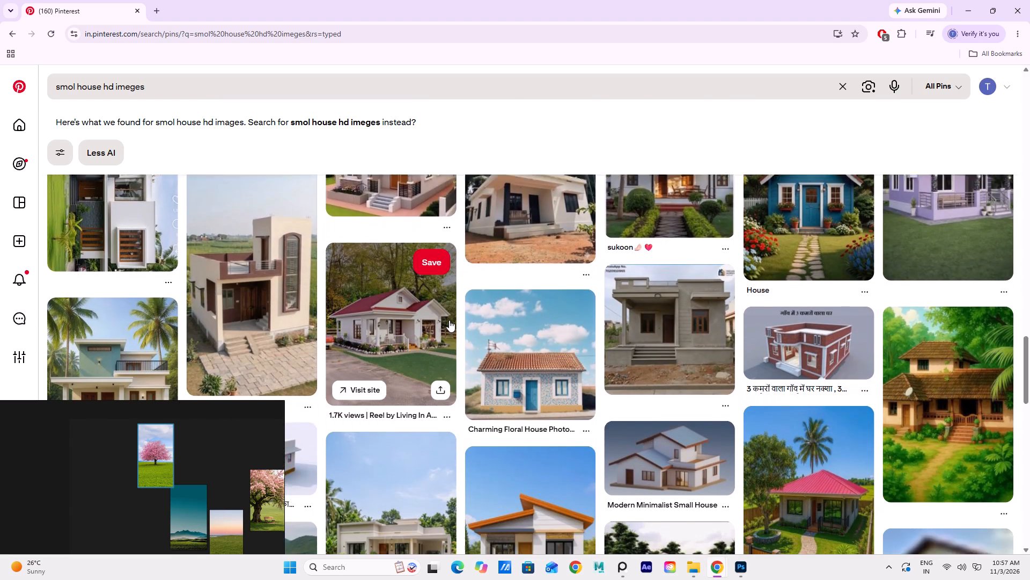
{"action": "scroll", "coordinate": [449, 320], "scroll_direction": "down", "scroll_amount": 5}
{"action": "scroll", "coordinate": [714, 336], "scroll_direction": "down", "scroll_amount": 7}
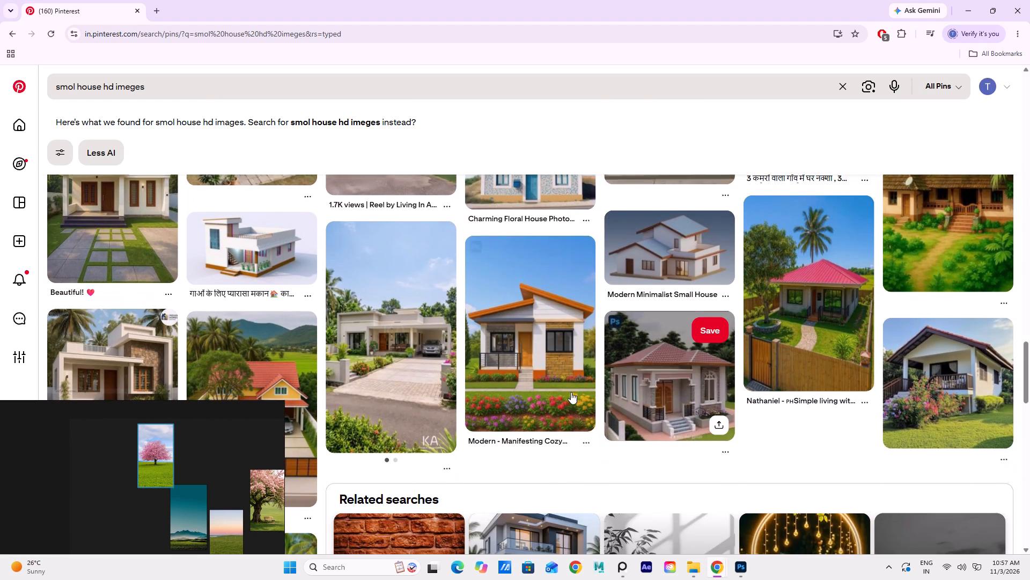
{"action": "scroll", "coordinate": [563, 396], "scroll_direction": "down", "scroll_amount": 5}
{"action": "scroll", "coordinate": [435, 410], "scroll_direction": "down", "scroll_amount": 6}
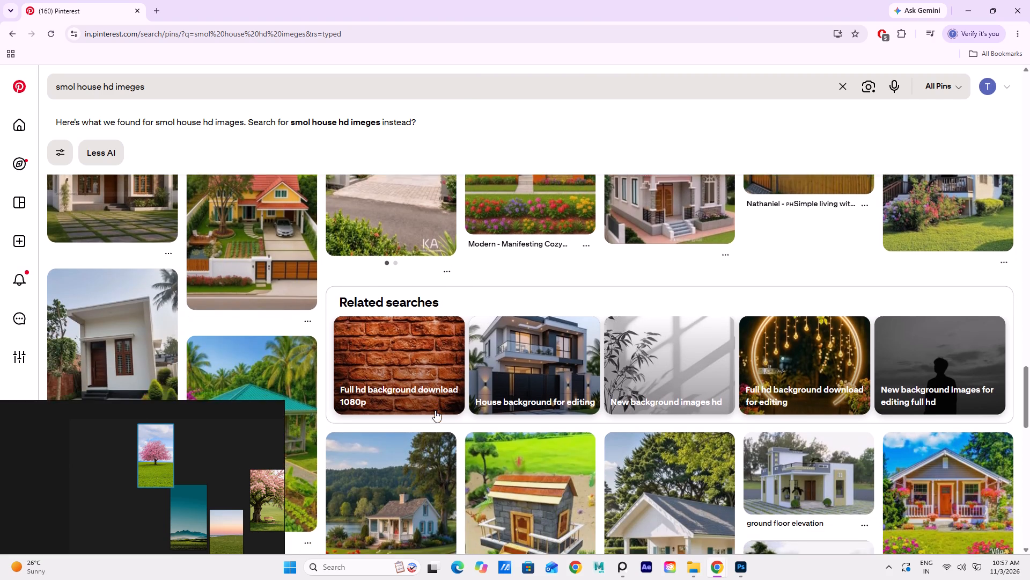
{"action": "scroll", "coordinate": [435, 410], "scroll_direction": "down", "scroll_amount": 14}
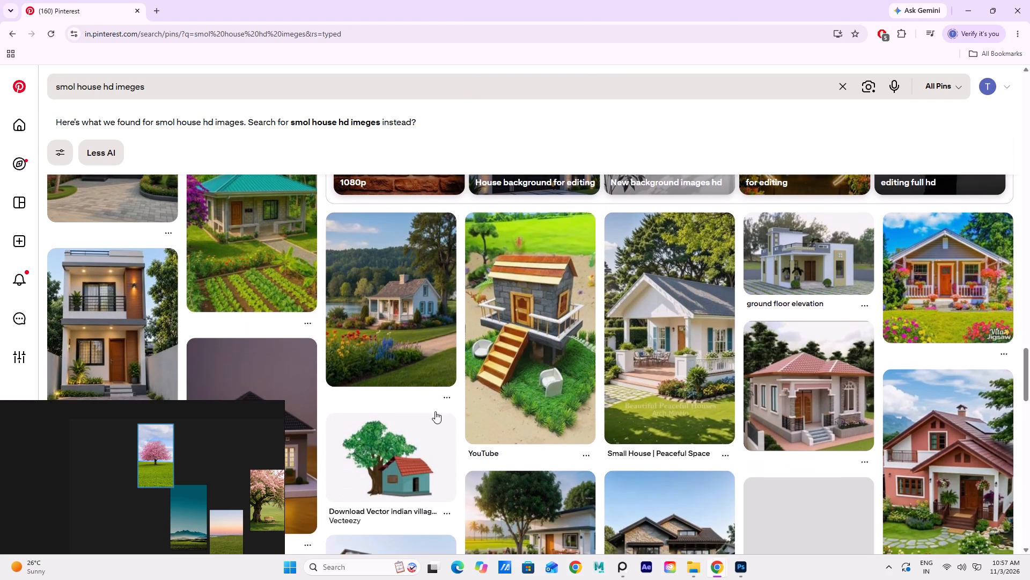
{"action": "scroll", "coordinate": [435, 411], "scroll_direction": "down", "scroll_amount": 2}
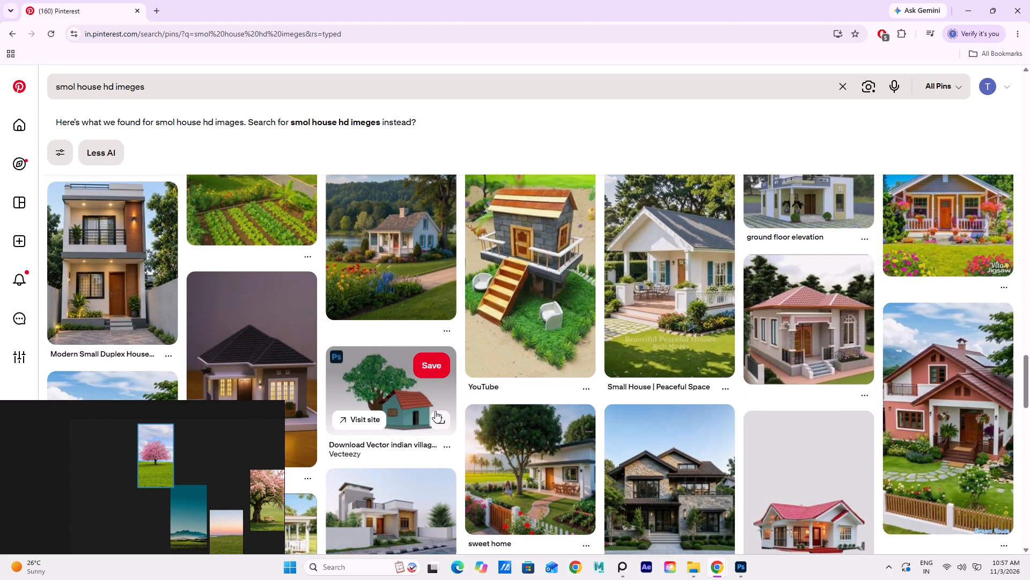
{"action": "scroll", "coordinate": [436, 410], "scroll_direction": "down", "scroll_amount": 12}
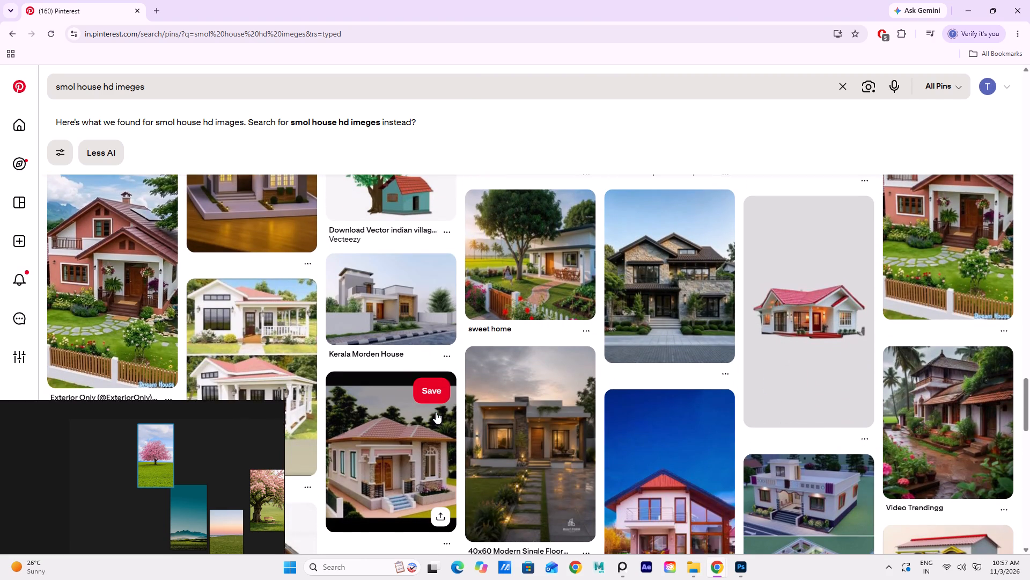
{"action": "scroll", "coordinate": [436, 412], "scroll_direction": "down", "scroll_amount": 12}
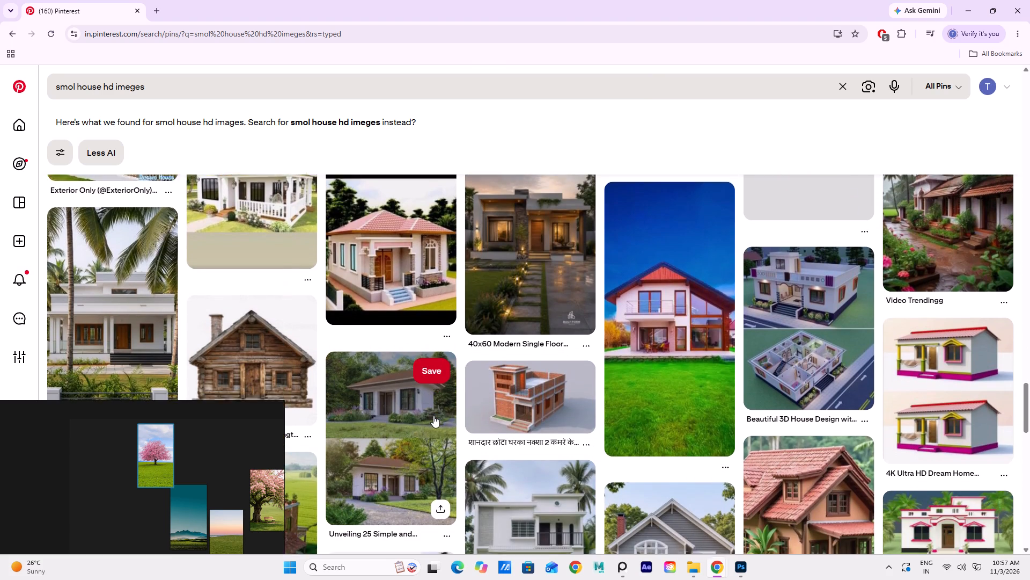
{"action": "scroll", "coordinate": [442, 398], "scroll_direction": "up", "scroll_amount": 13}
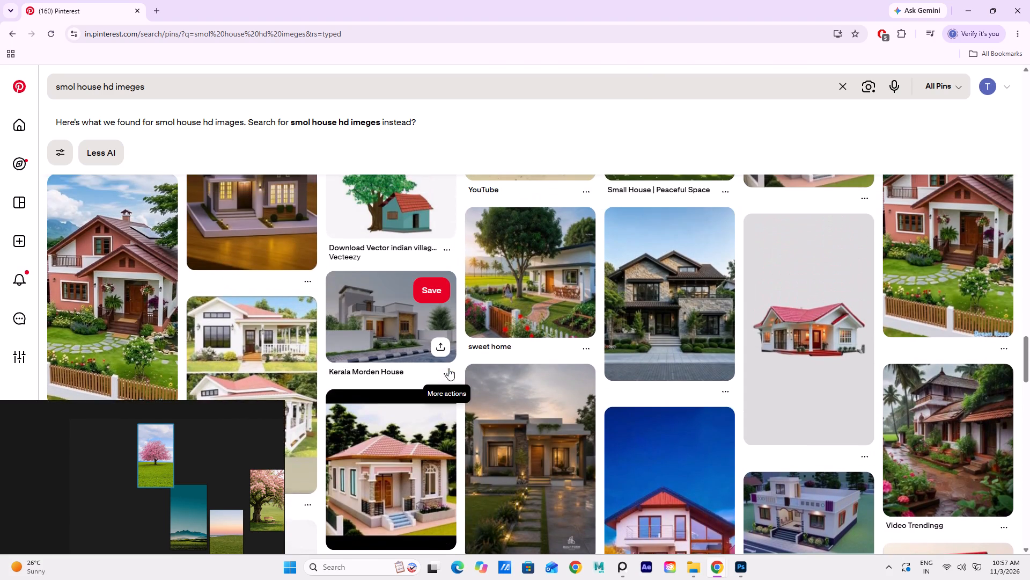
{"action": "scroll", "coordinate": [448, 368], "scroll_direction": "up", "scroll_amount": 6}
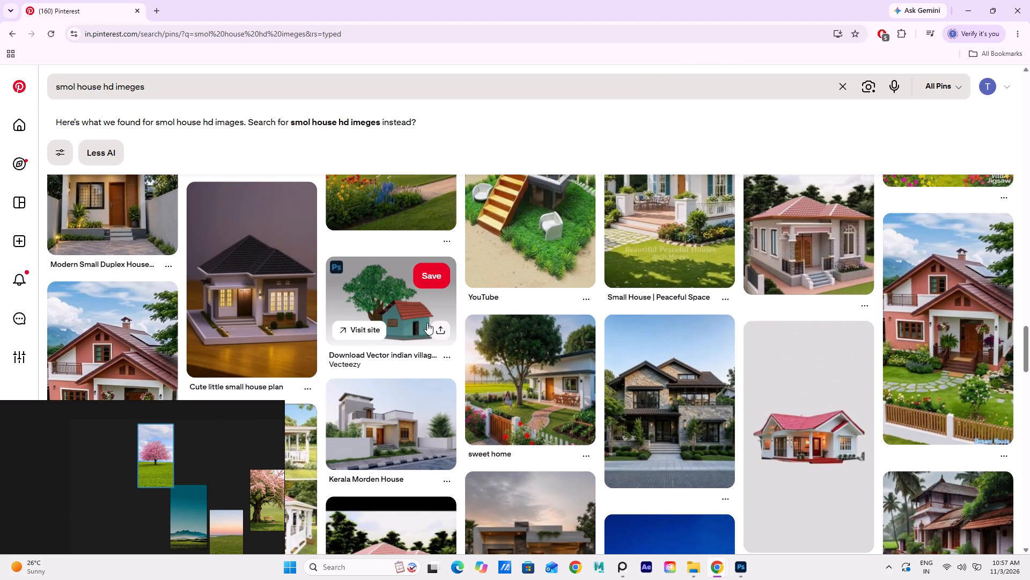
Open the "Cute little small house plan" pin and copy its house image.
{"action": "left_click", "coordinate": [263, 327]}
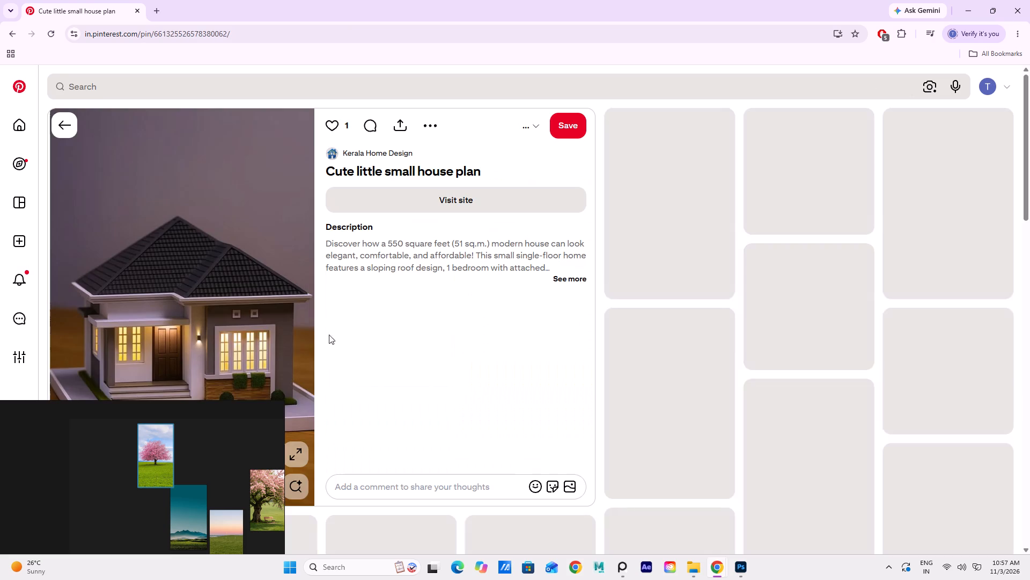
{"action": "right_click", "coordinate": [225, 313]}
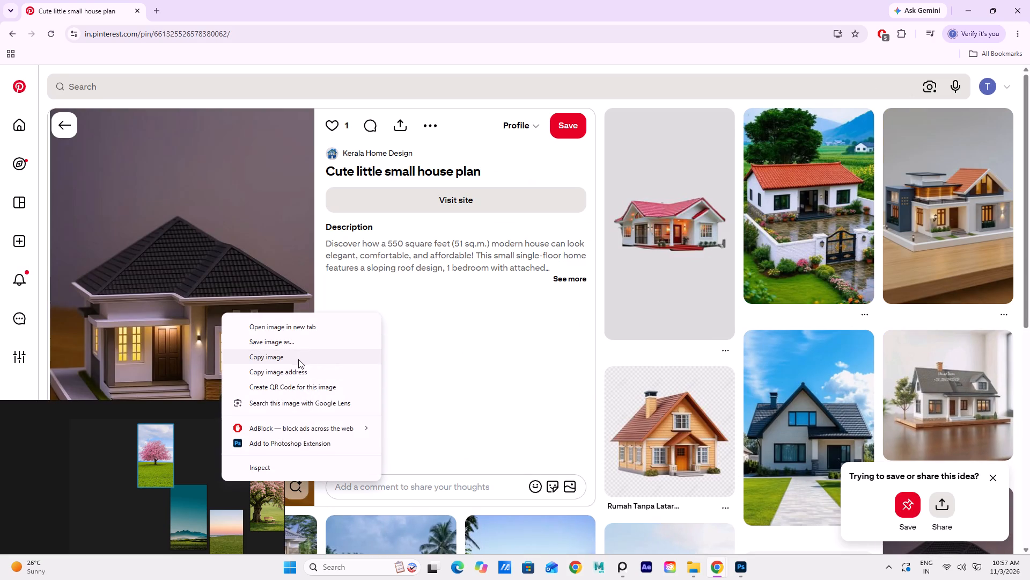
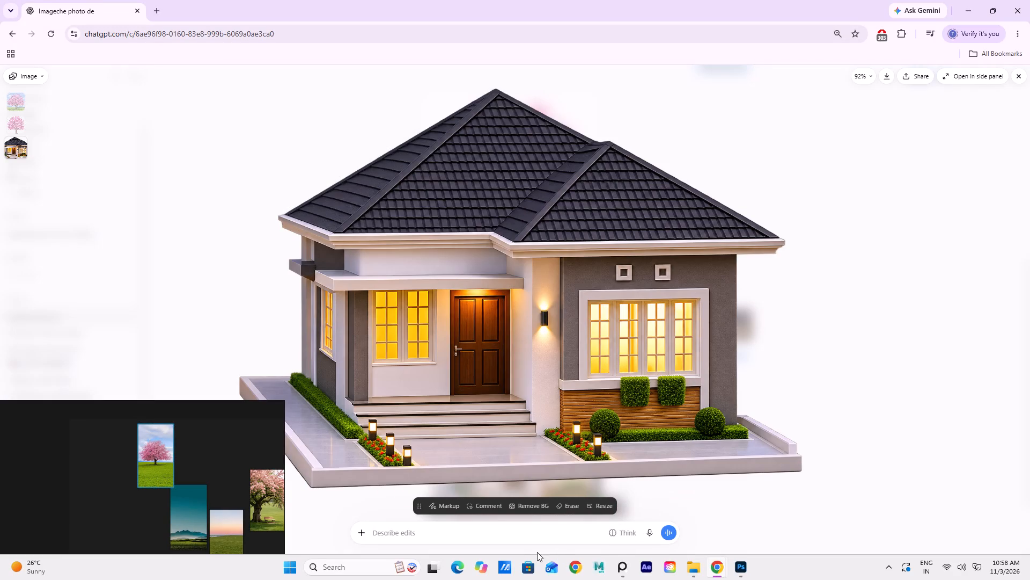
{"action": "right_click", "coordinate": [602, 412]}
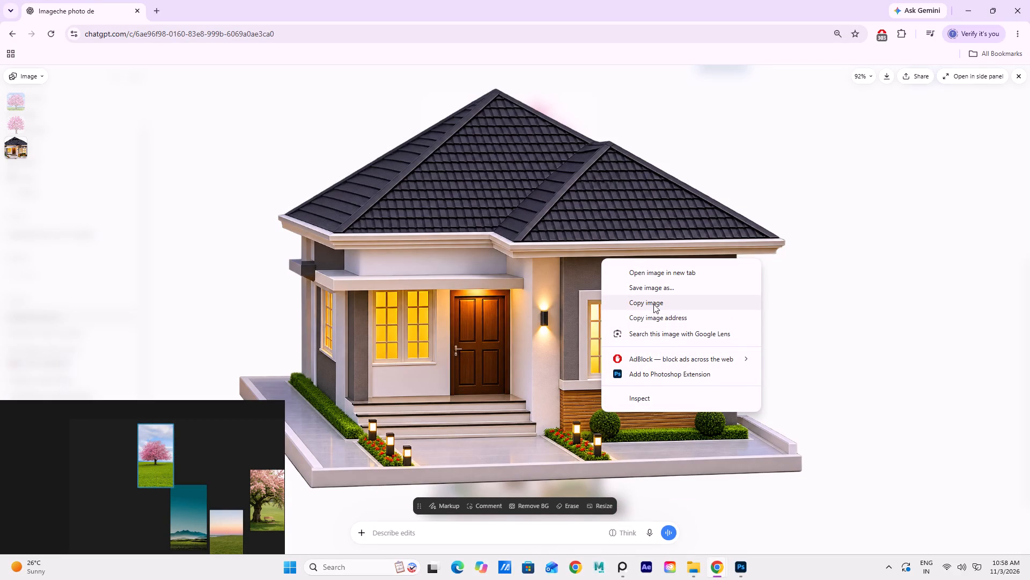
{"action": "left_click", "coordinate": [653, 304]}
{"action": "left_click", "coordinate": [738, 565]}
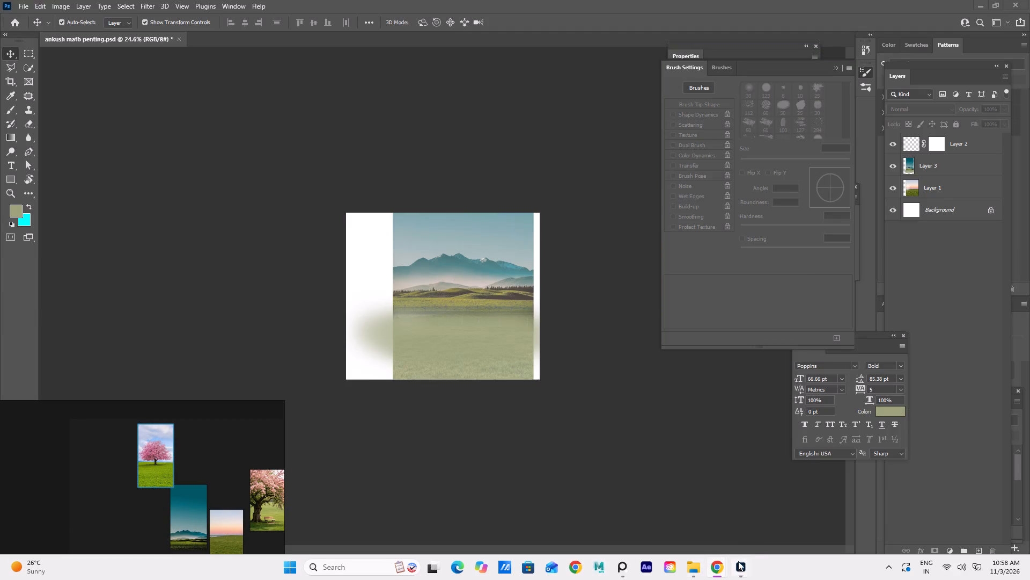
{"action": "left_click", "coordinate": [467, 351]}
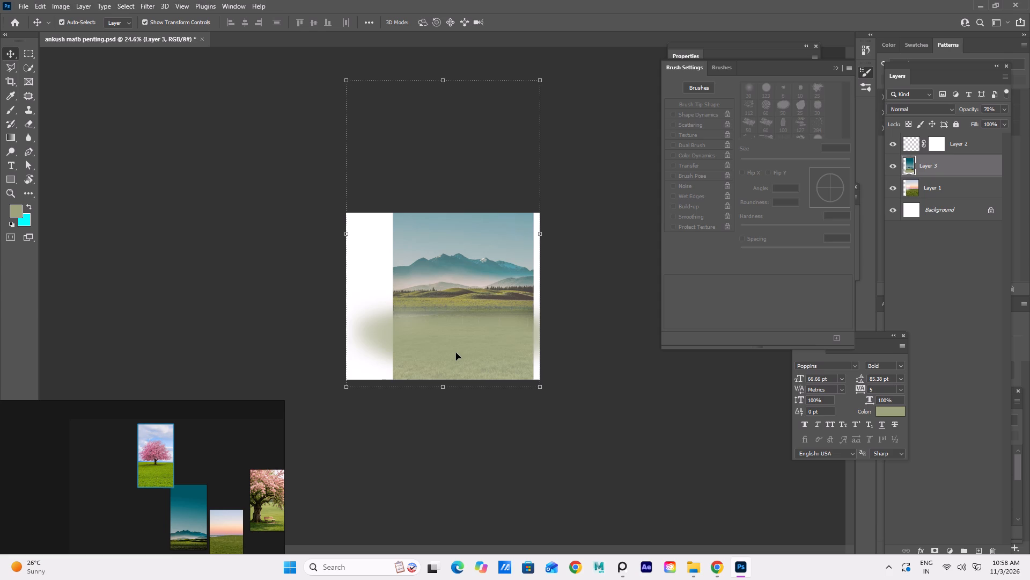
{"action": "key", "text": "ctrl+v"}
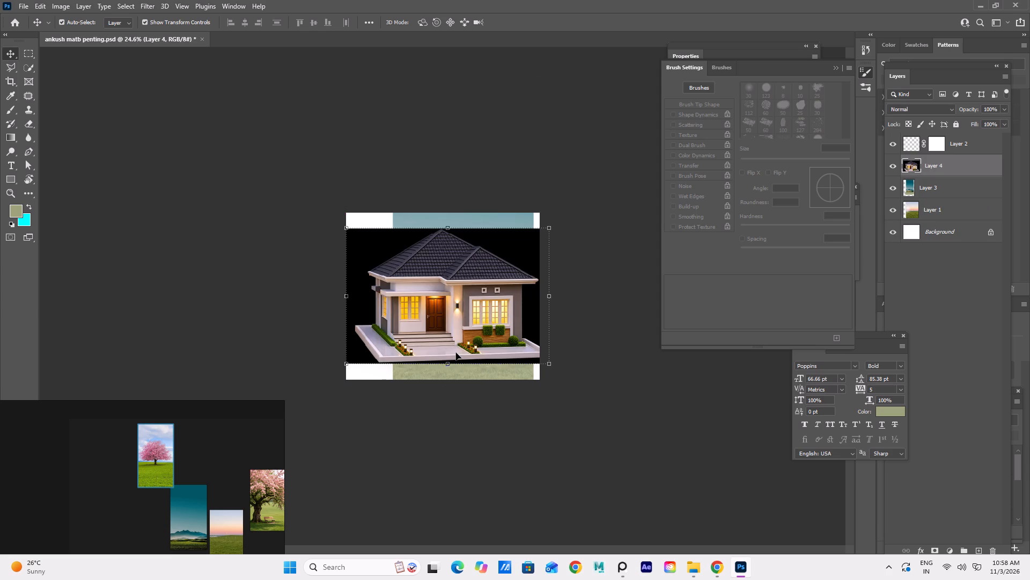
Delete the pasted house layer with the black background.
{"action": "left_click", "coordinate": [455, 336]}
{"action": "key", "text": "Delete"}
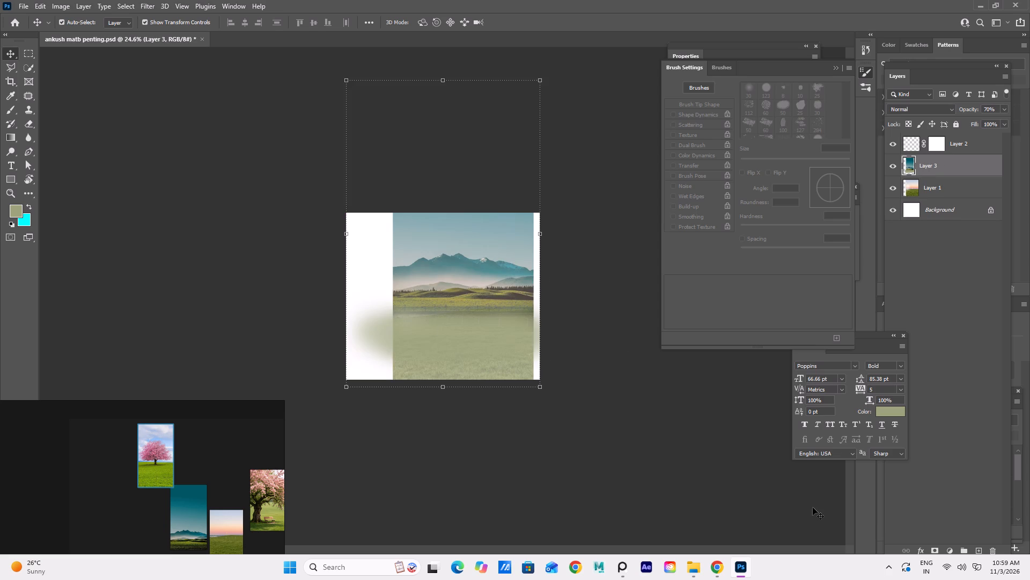
Return to the ChatGPT window in Chrome, download the cut-out house image and show the file in its folder.
{"action": "left_click", "coordinate": [718, 570]}
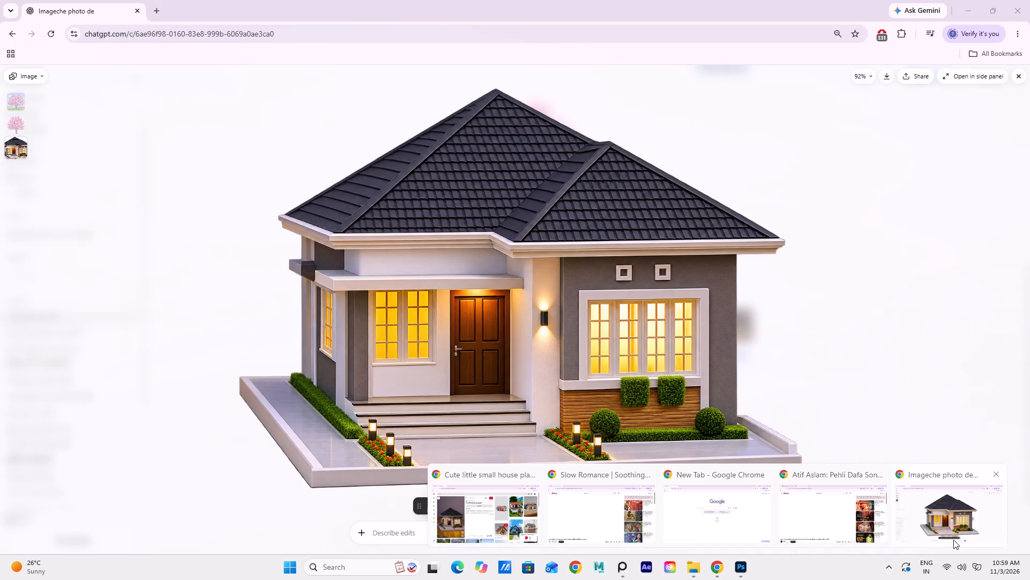
{"action": "left_click", "coordinate": [944, 527]}
{"action": "right_click", "coordinate": [606, 323]}
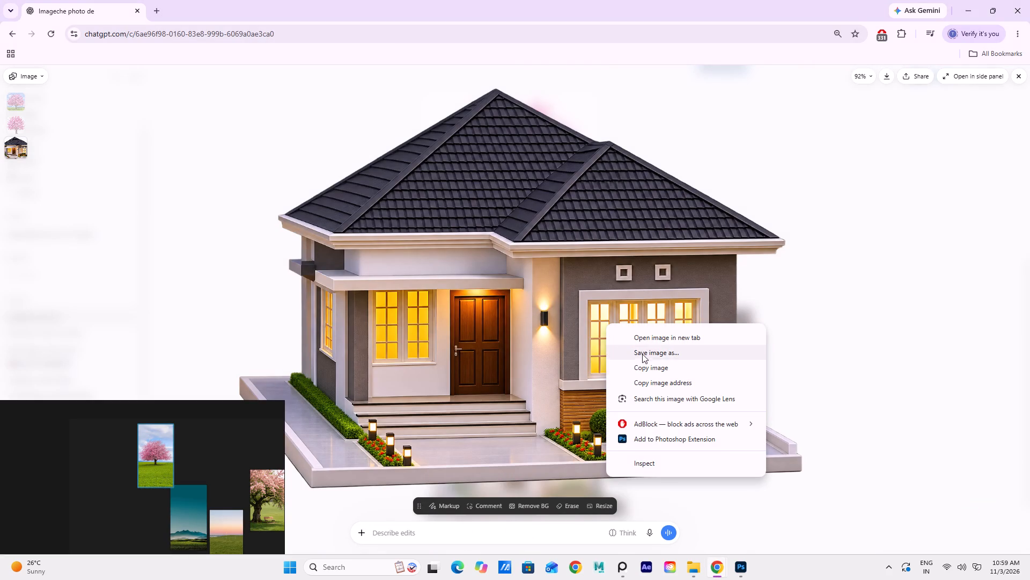
{"action": "left_click", "coordinate": [885, 80]}
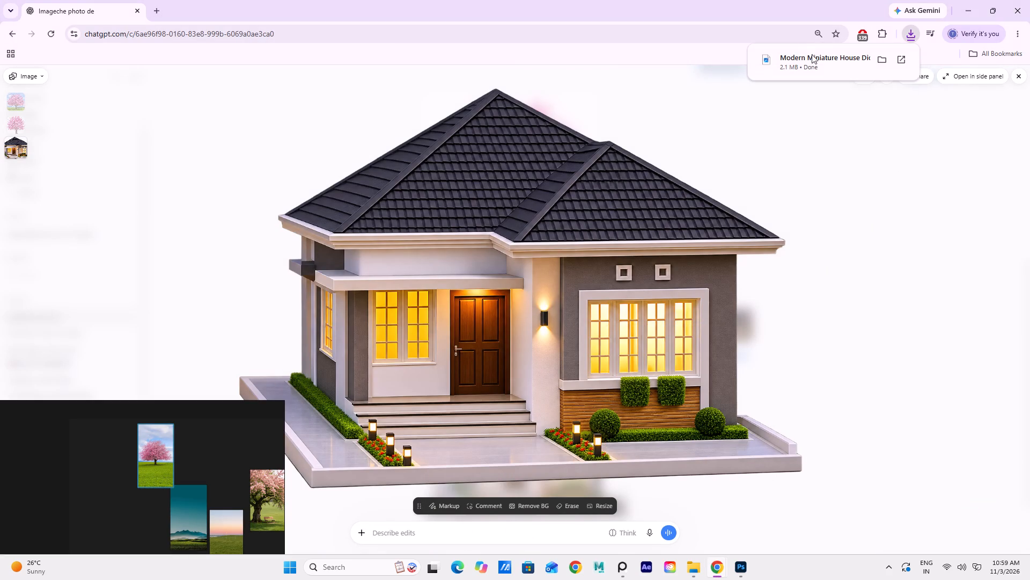
{"action": "left_click", "coordinate": [881, 61]}
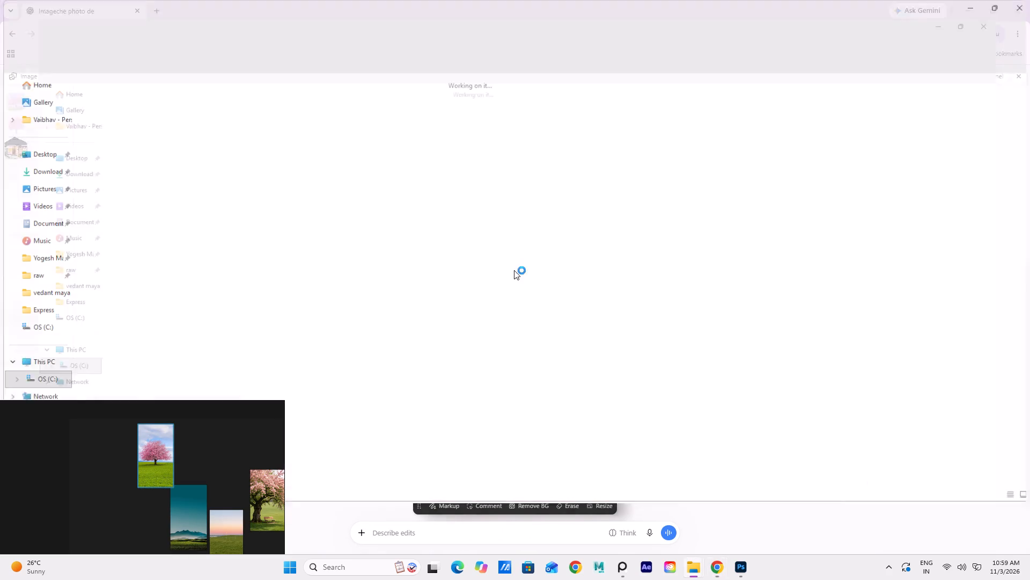
Place the downloaded "Modern Miniature House Diorama" PNG from the Downloads folder into the Photoshop matte painting document.
{"action": "left_click_drag", "start_coordinate": [106, 137], "coordinate": [153, 198]}
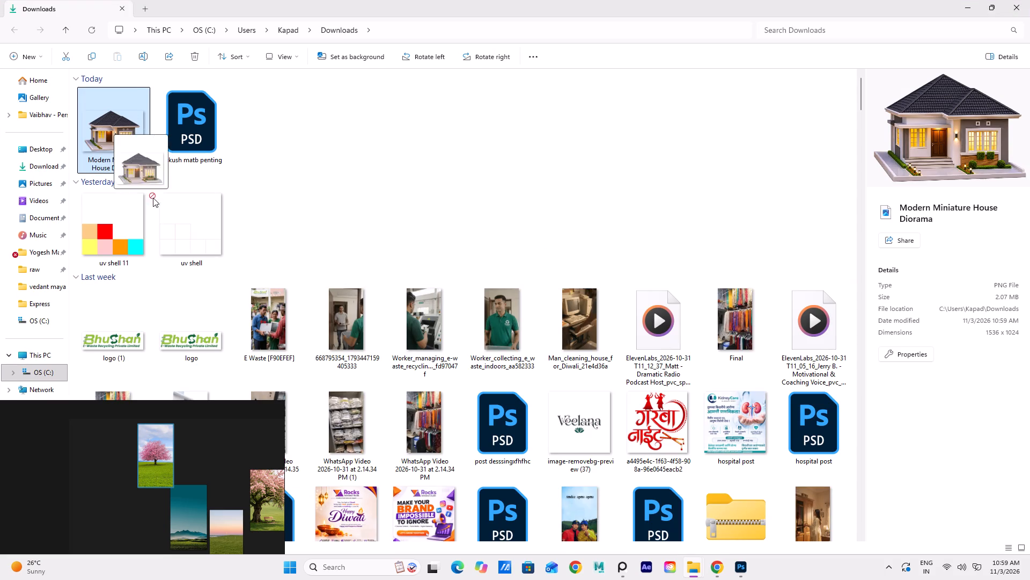
{"action": "left_click_drag", "start_coordinate": [153, 198], "coordinate": [739, 567]}
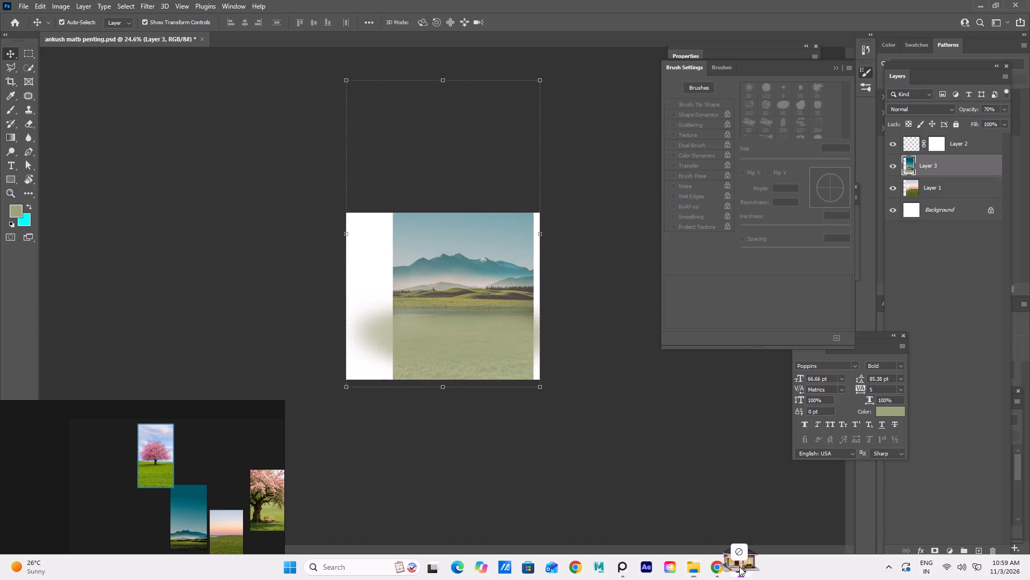
{"action": "left_click_drag", "start_coordinate": [739, 567], "coordinate": [464, 310]}
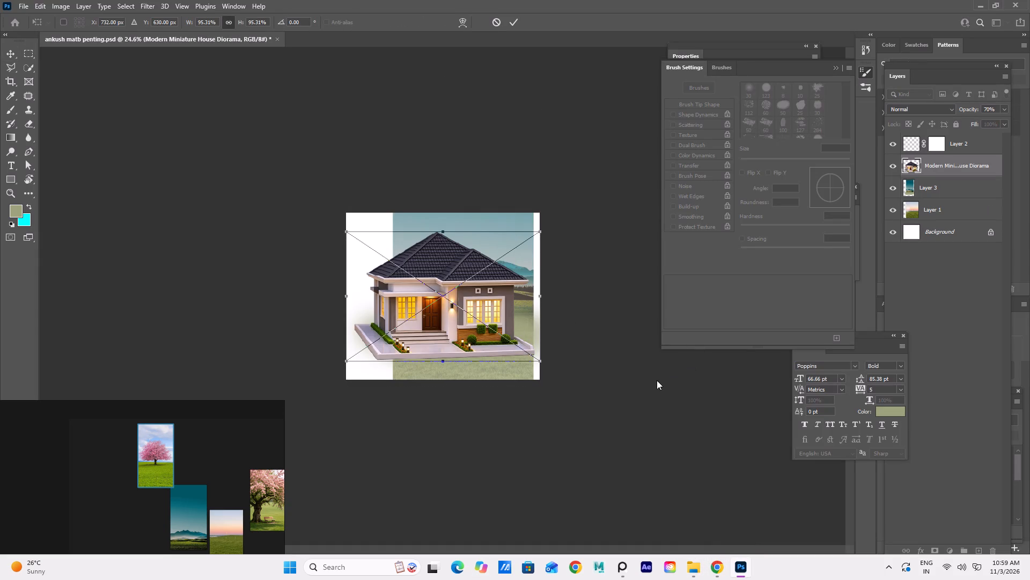
{"action": "left_click", "coordinate": [656, 381]}
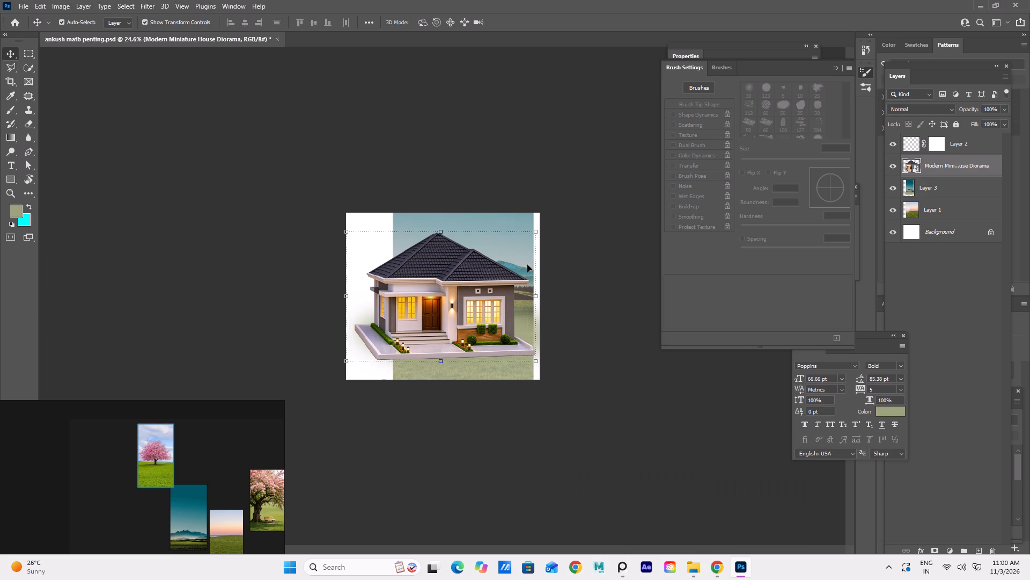
Scale the house down to about 26% and position it at the field's far edge, below the mountains.
{"action": "left_click_drag", "start_coordinate": [537, 229], "coordinate": [439, 291]}
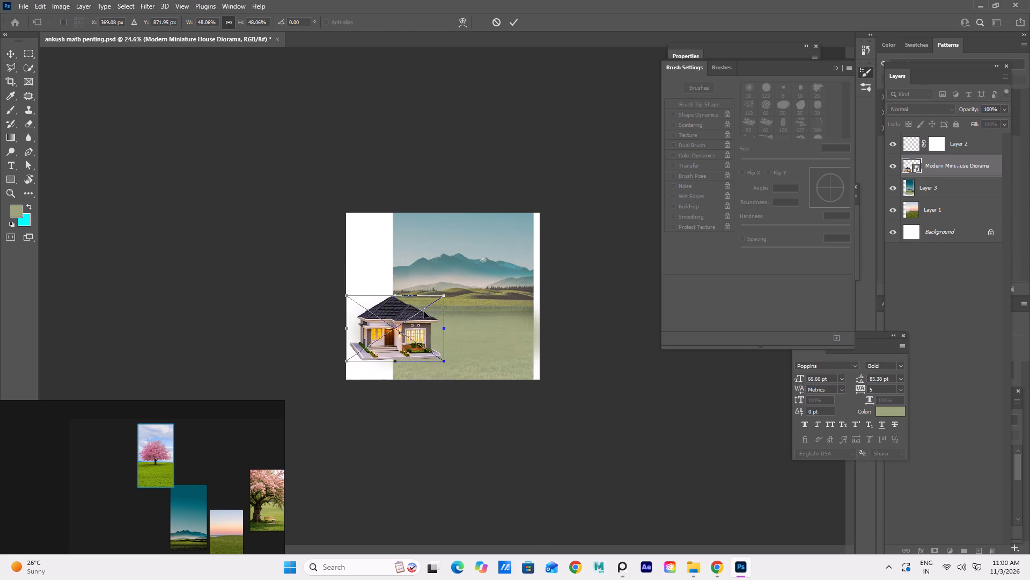
{"action": "left_click_drag", "start_coordinate": [413, 325], "coordinate": [456, 309]}
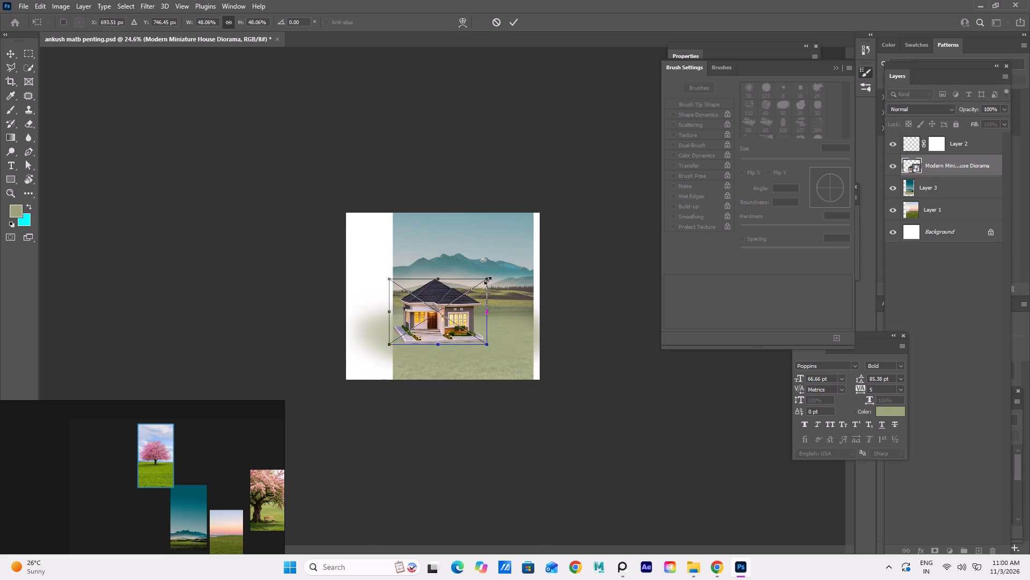
{"action": "left_click_drag", "start_coordinate": [487, 278], "coordinate": [453, 310]}
{"action": "left_click_drag", "start_coordinate": [426, 323], "coordinate": [459, 310]}
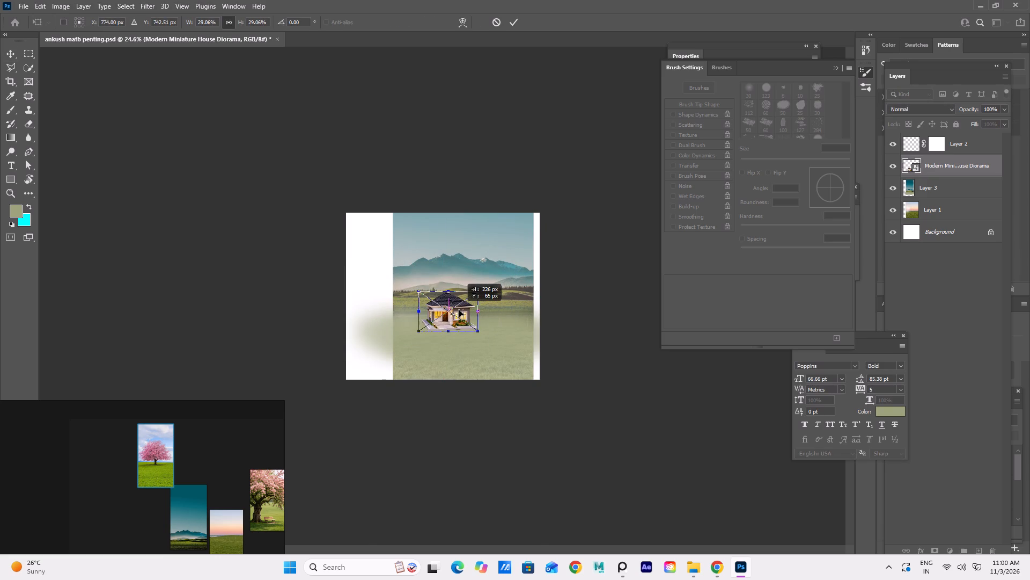
{"action": "left_click_drag", "start_coordinate": [459, 310], "coordinate": [475, 302]}
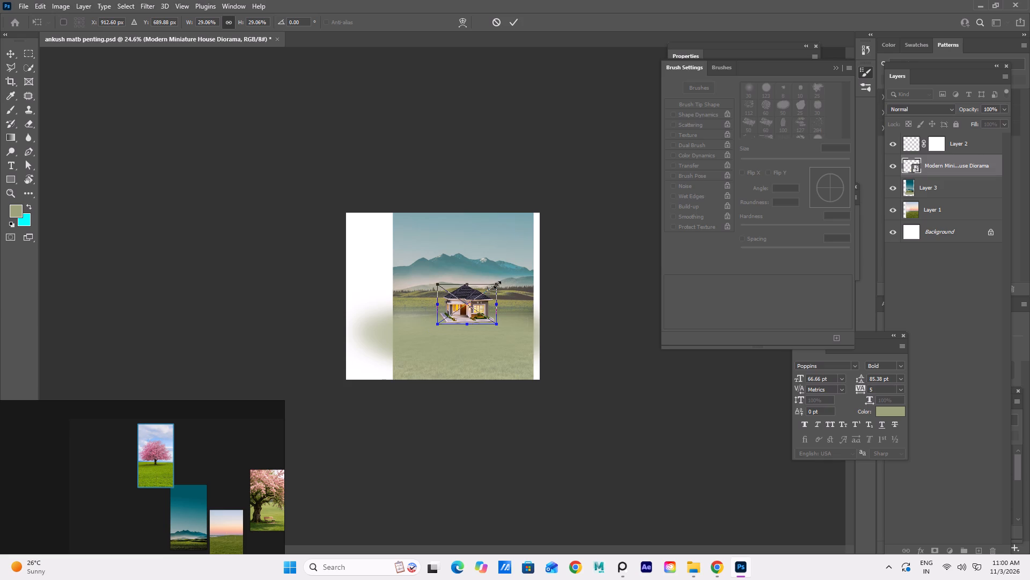
{"action": "left_click_drag", "start_coordinate": [496, 285], "coordinate": [490, 289]}
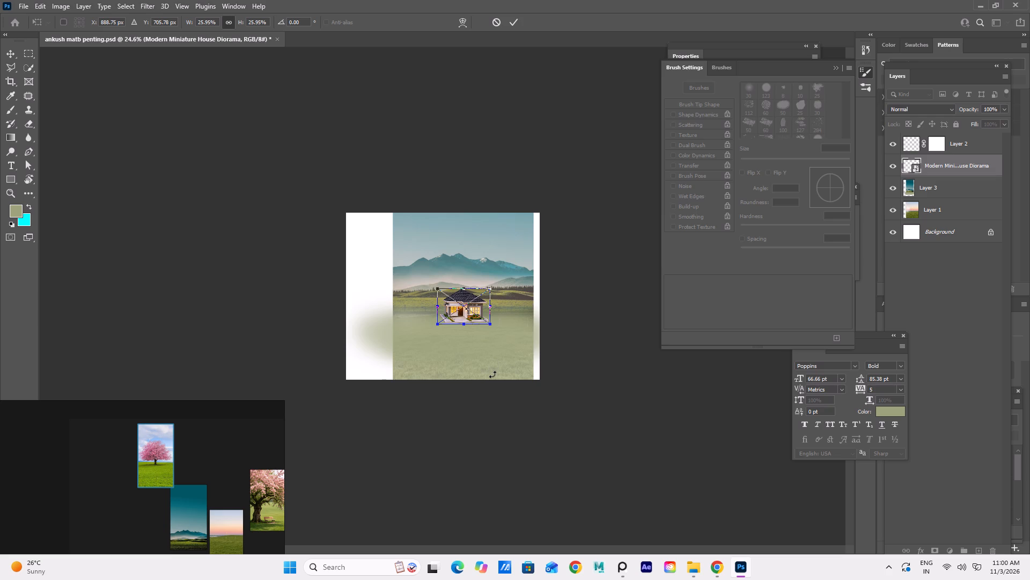
{"action": "scroll", "coordinate": [475, 434], "scroll_direction": "up", "scroll_amount": 7}
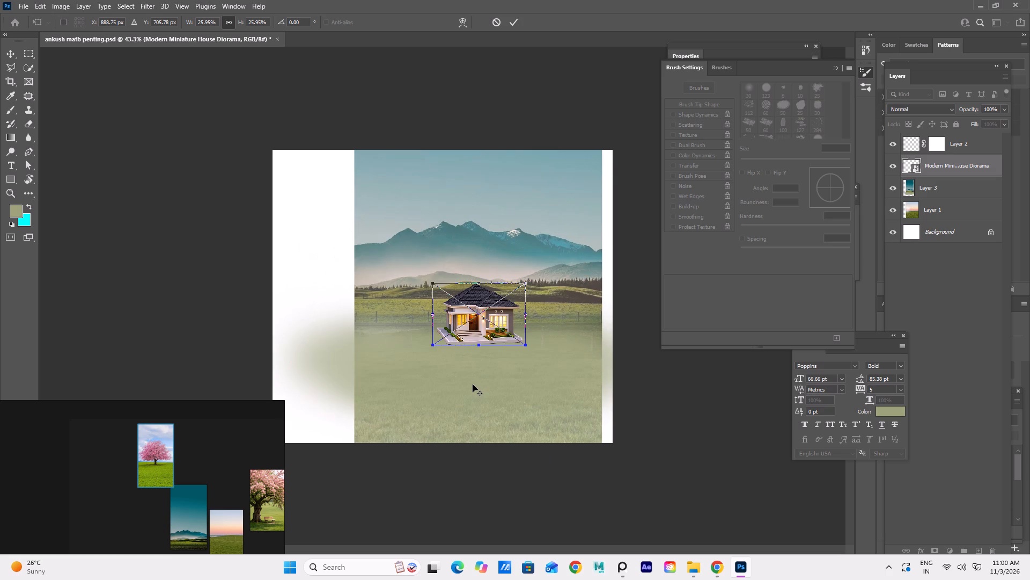
{"action": "scroll", "coordinate": [474, 381], "scroll_direction": "up", "scroll_amount": 5, "text": "alt"}
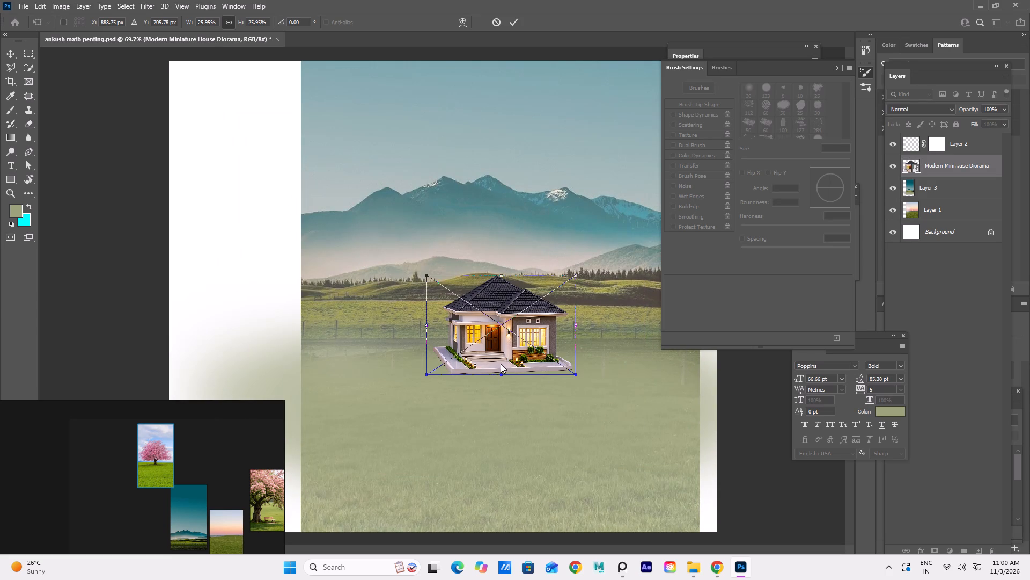
{"action": "left_click", "coordinate": [511, 349]}
{"action": "double_click", "coordinate": [93, 228]}
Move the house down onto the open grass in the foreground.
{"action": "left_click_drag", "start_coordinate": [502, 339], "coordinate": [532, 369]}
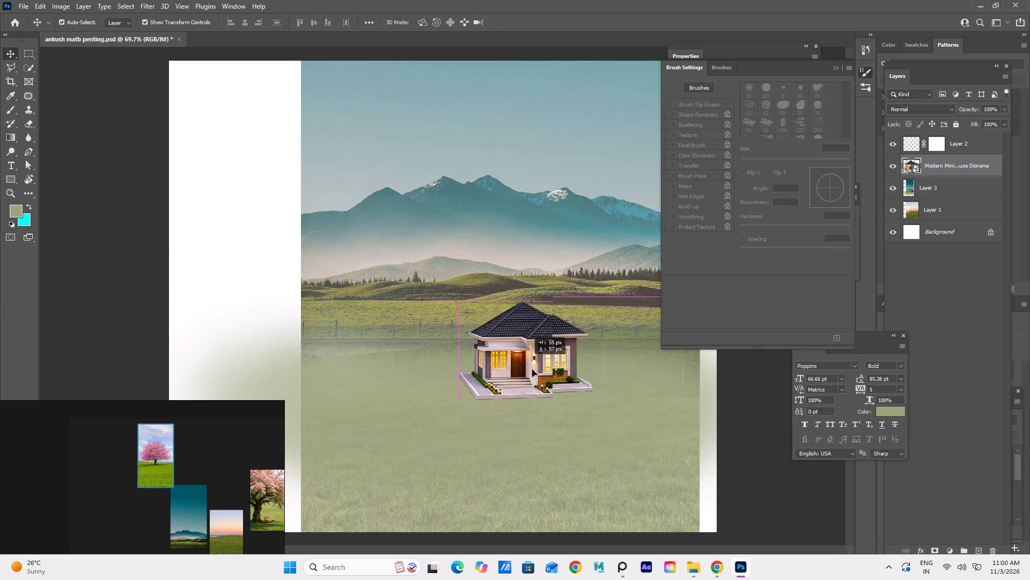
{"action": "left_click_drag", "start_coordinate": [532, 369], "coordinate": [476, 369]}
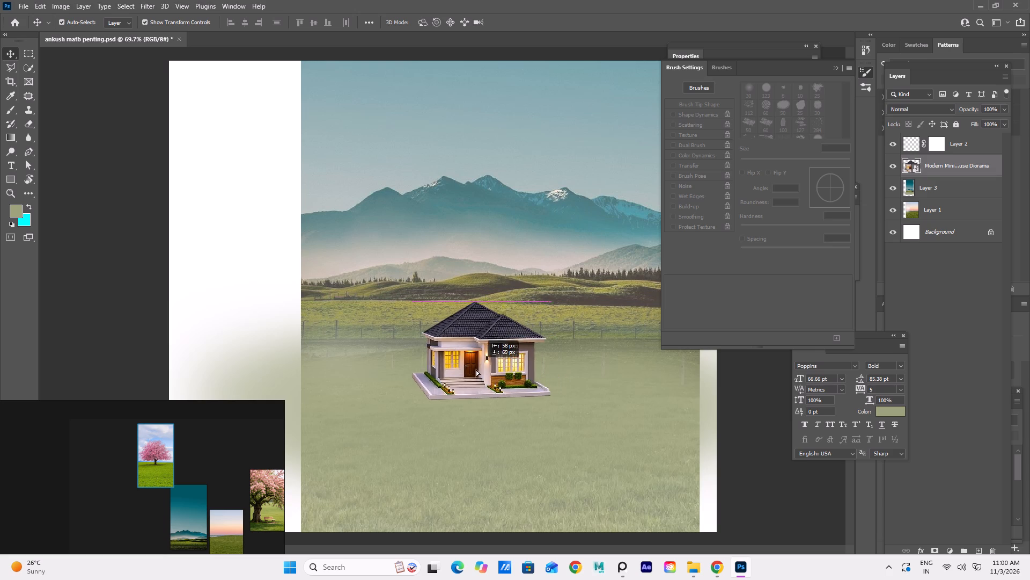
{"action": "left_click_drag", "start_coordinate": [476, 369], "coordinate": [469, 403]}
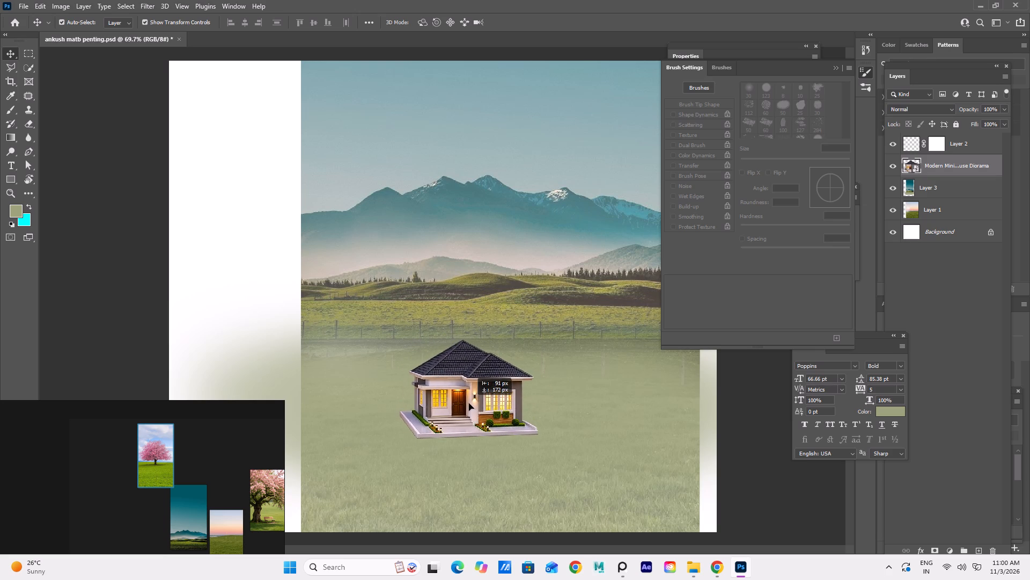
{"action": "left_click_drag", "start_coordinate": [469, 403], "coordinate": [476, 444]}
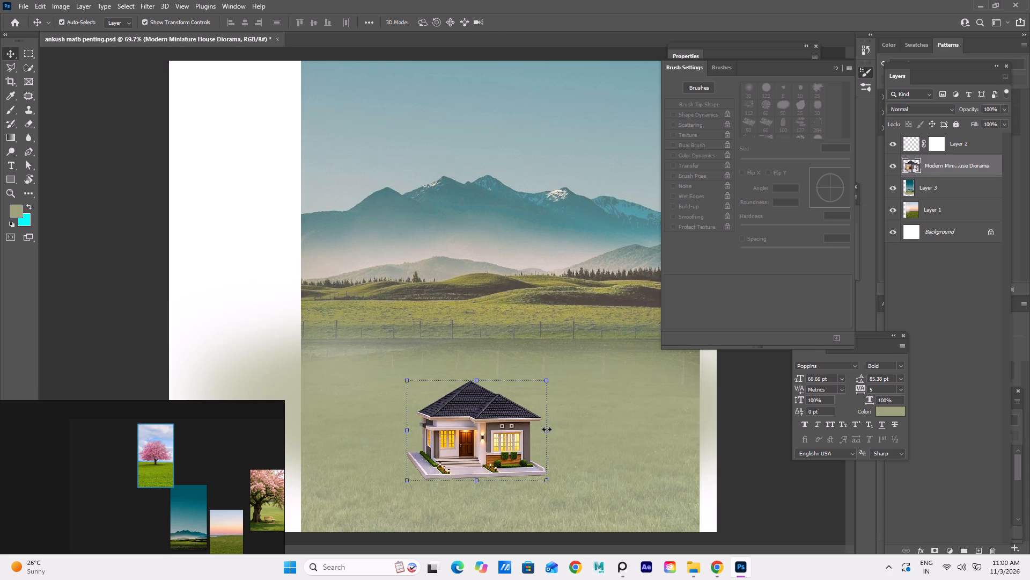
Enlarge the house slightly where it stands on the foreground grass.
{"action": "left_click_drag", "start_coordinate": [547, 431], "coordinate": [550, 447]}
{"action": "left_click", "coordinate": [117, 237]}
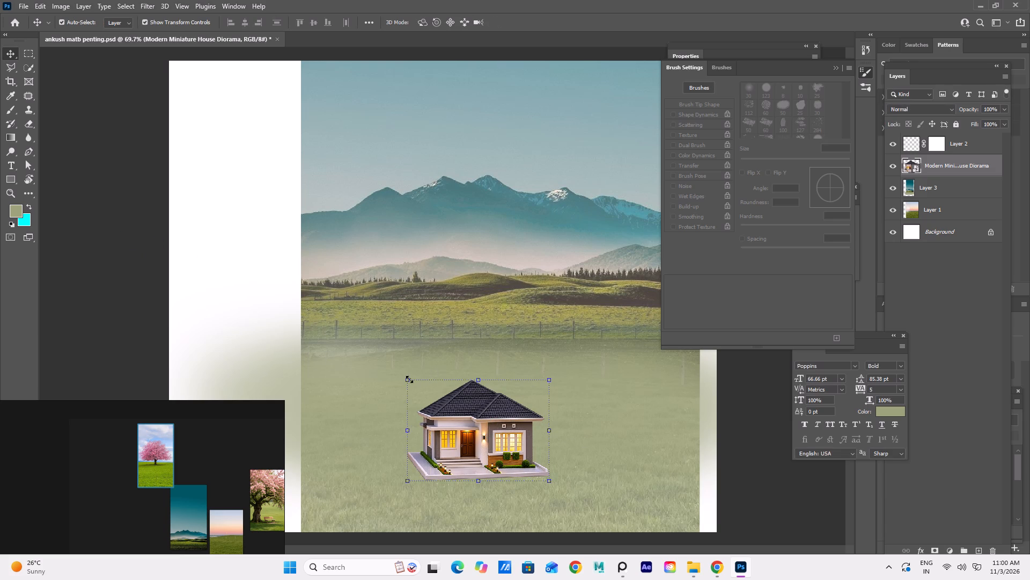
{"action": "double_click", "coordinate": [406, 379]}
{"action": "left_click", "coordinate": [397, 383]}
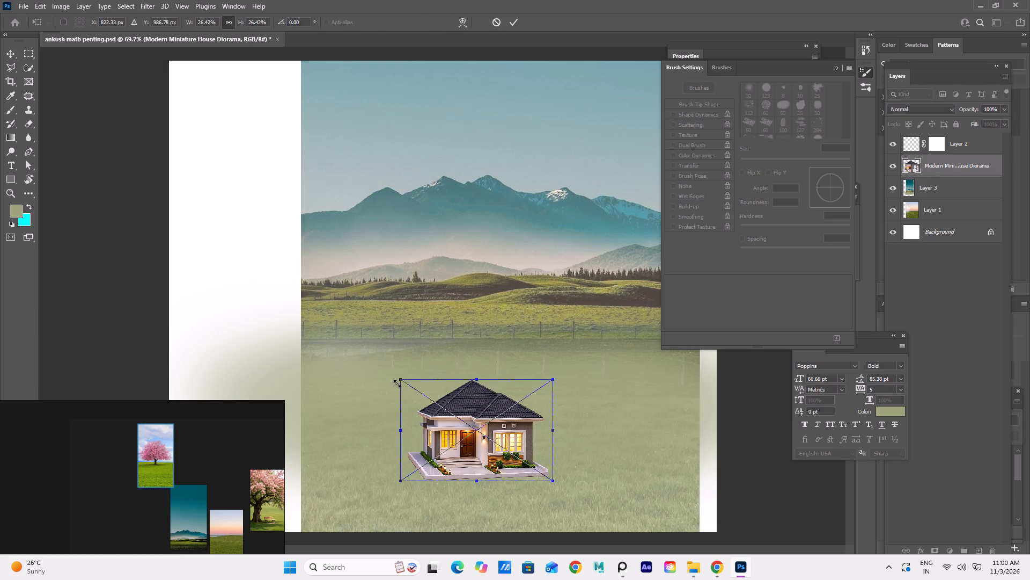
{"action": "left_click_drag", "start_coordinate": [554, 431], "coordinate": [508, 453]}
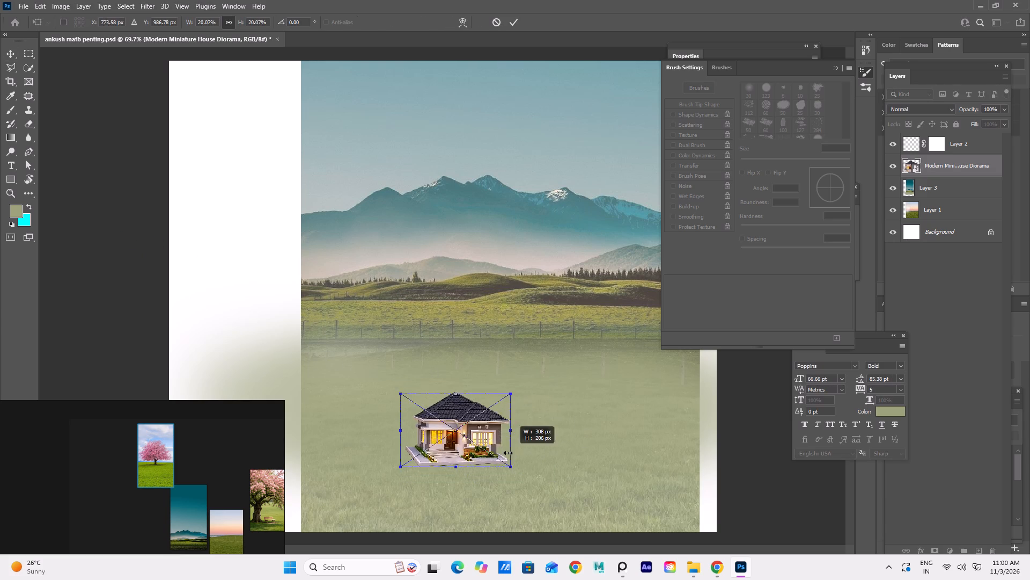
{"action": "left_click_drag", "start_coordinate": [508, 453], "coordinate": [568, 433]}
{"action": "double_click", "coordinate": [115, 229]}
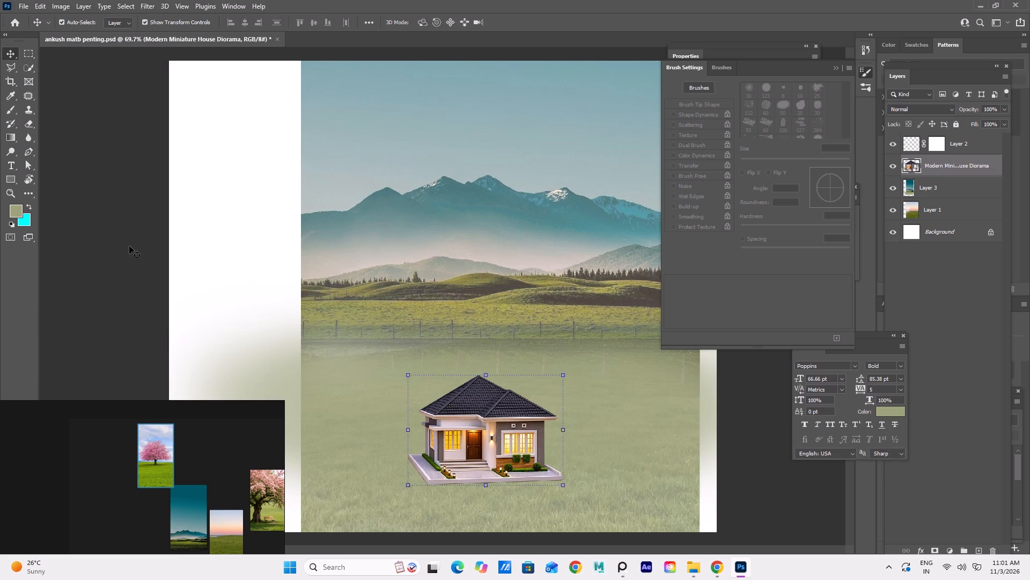
Move the house to the left edge of the distant field and scale it down to under 9%.
{"action": "left_click_drag", "start_coordinate": [512, 446], "coordinate": [390, 288]}
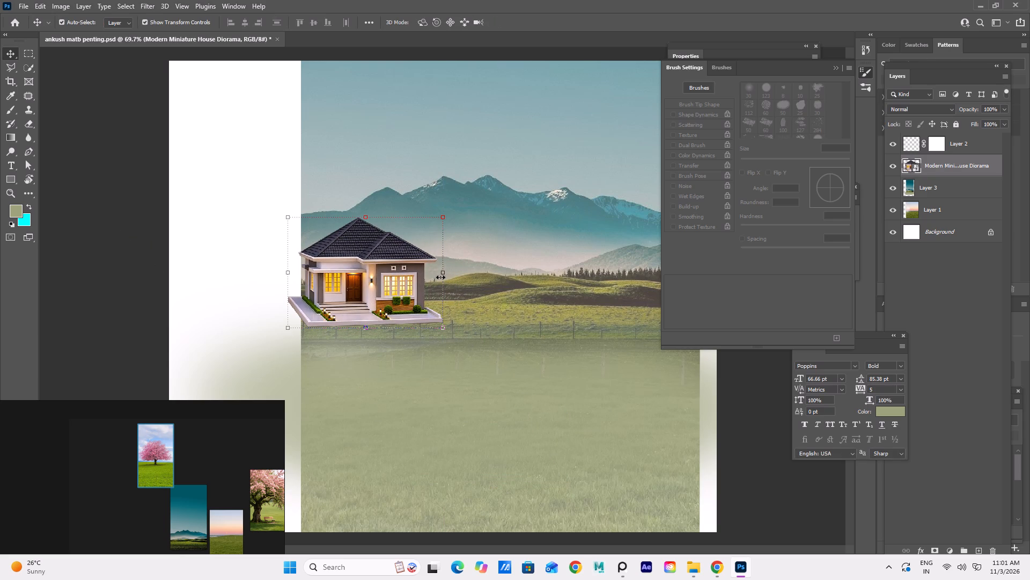
{"action": "left_click_drag", "start_coordinate": [443, 272], "coordinate": [392, 303]}
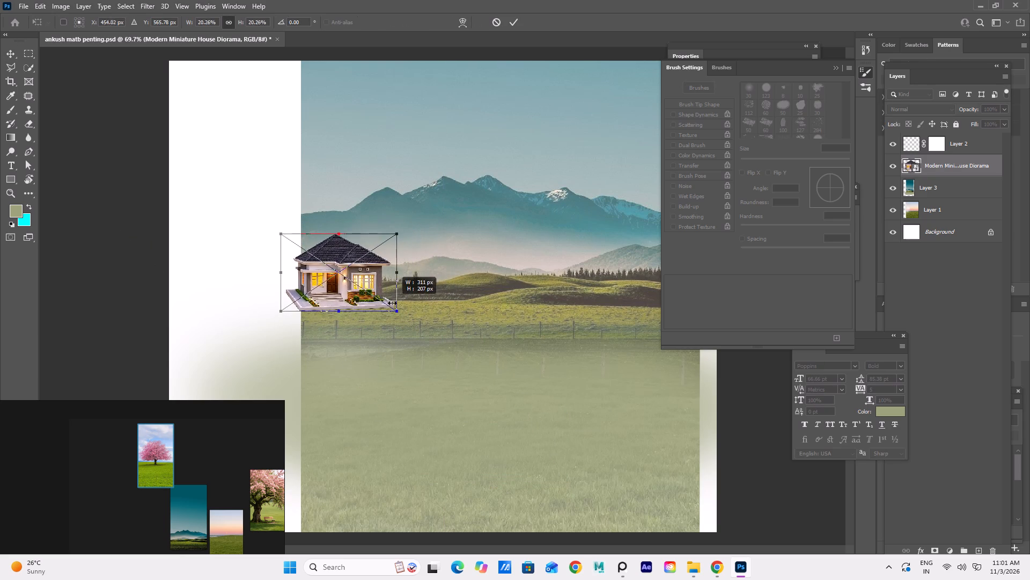
{"action": "left_click_drag", "start_coordinate": [392, 303], "coordinate": [369, 316]}
{"action": "left_click_drag", "start_coordinate": [335, 291], "coordinate": [355, 316]}
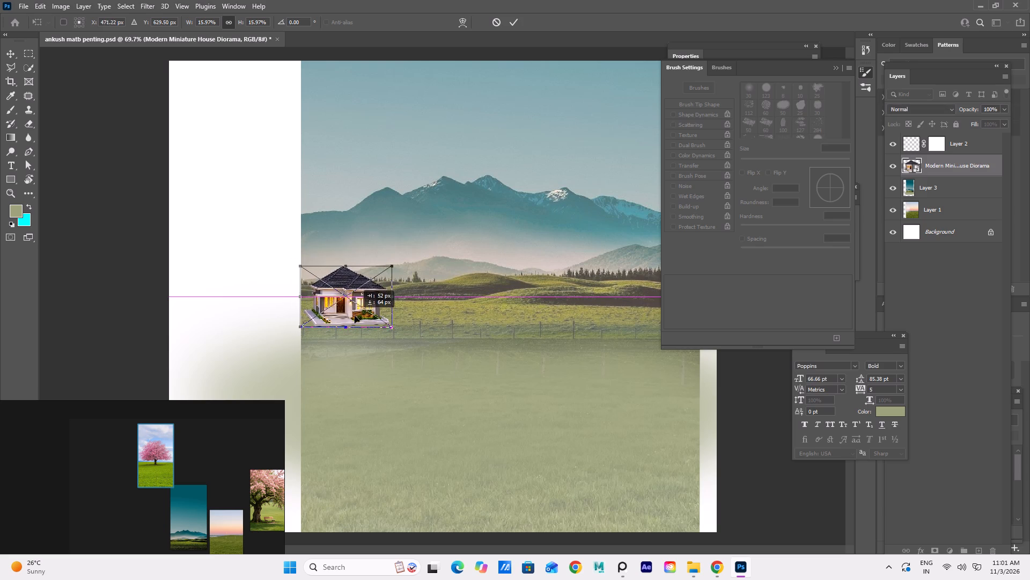
{"action": "left_click_drag", "start_coordinate": [355, 316], "coordinate": [357, 316]}
{"action": "left_click_drag", "start_coordinate": [396, 297], "coordinate": [360, 328]}
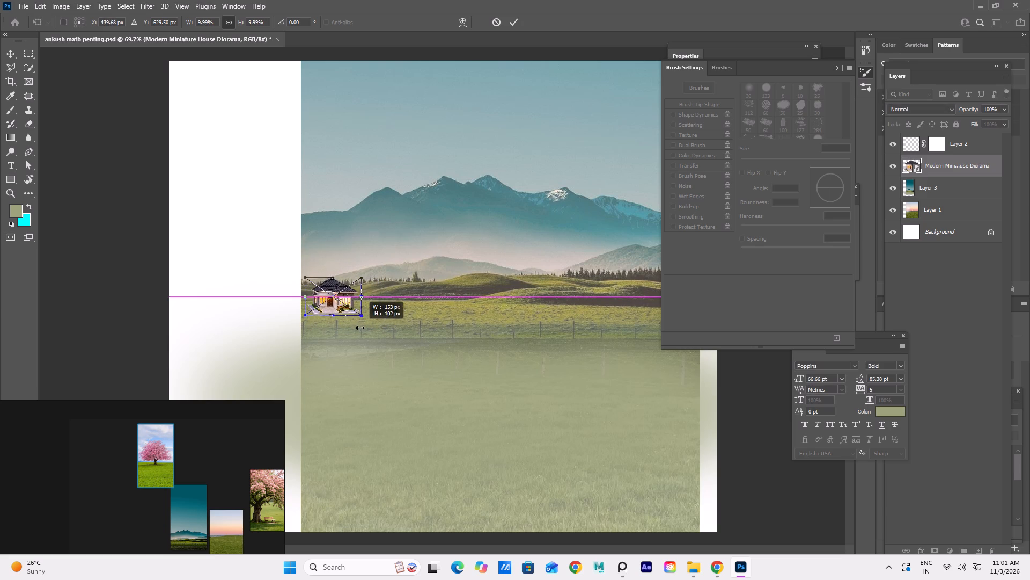
{"action": "left_click_drag", "start_coordinate": [360, 328], "coordinate": [355, 334]}
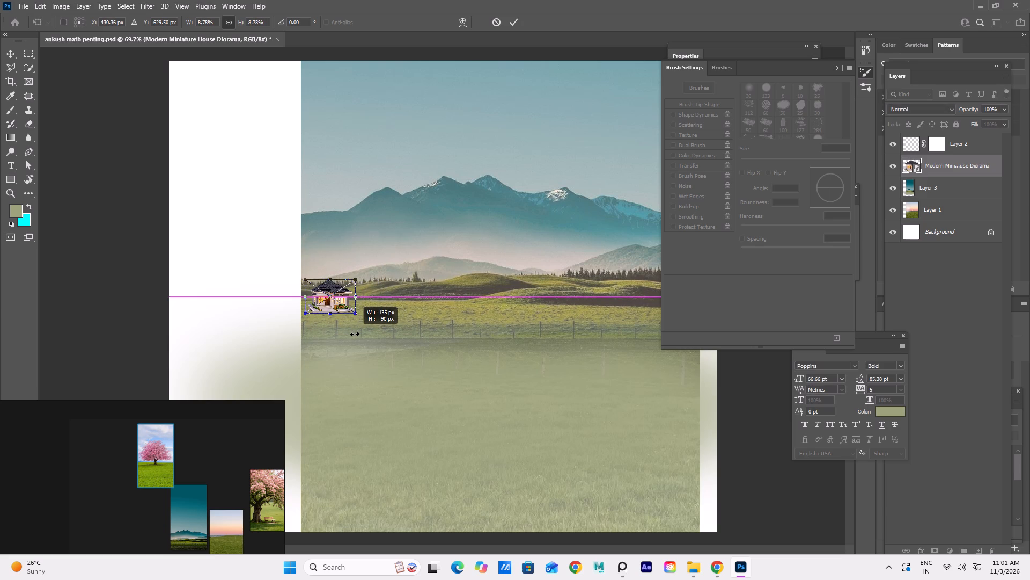
{"action": "left_click_drag", "start_coordinate": [355, 334], "coordinate": [353, 336]}
{"action": "left_click_drag", "start_coordinate": [355, 297], "coordinate": [351, 303]}
{"action": "double_click", "coordinate": [131, 270]}
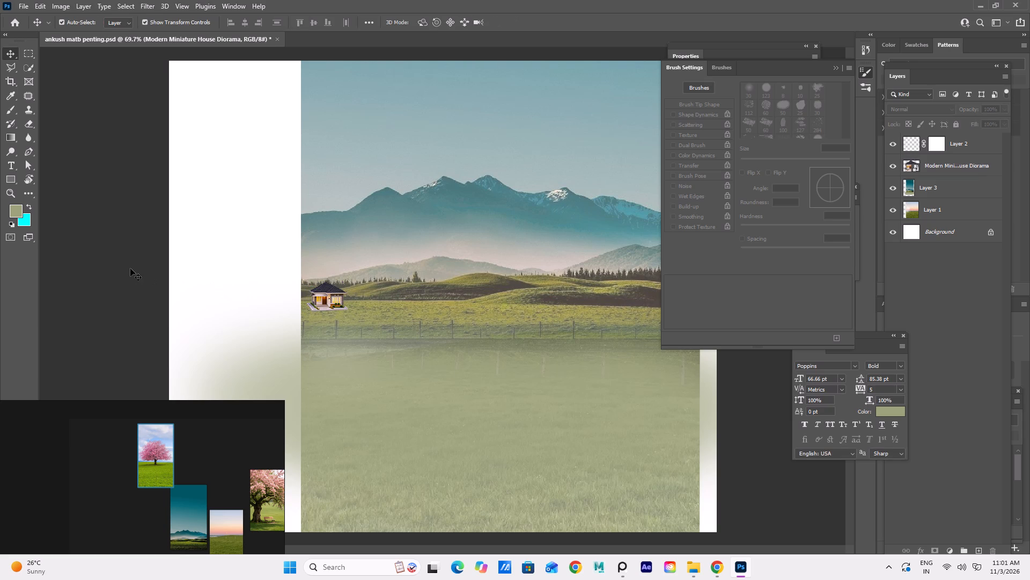
Move the house above the central grassy hill and scale it down to about 3%.
{"action": "left_click_drag", "start_coordinate": [339, 294], "coordinate": [339, 294]}
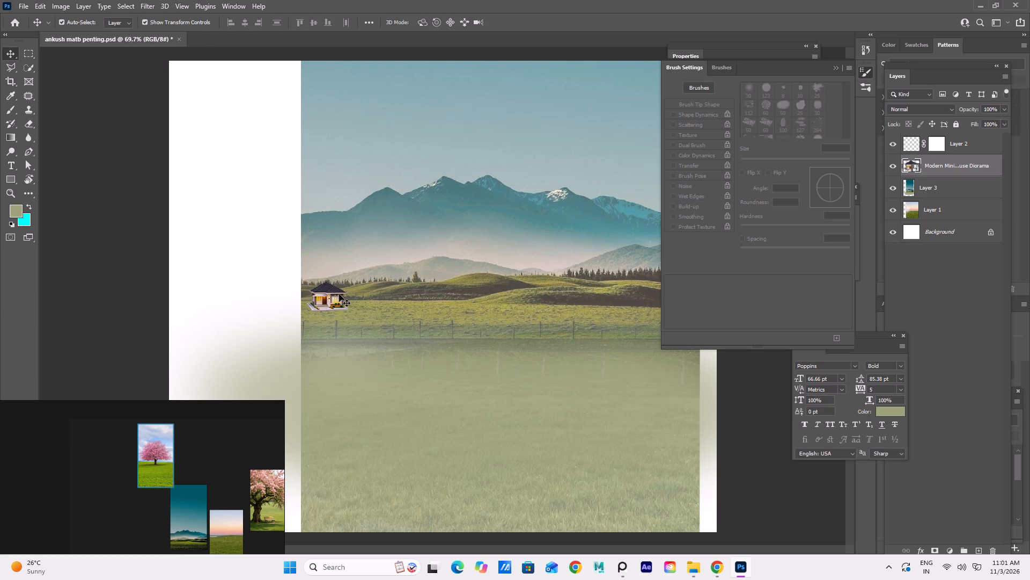
{"action": "left_click_drag", "start_coordinate": [339, 294], "coordinate": [487, 279]}
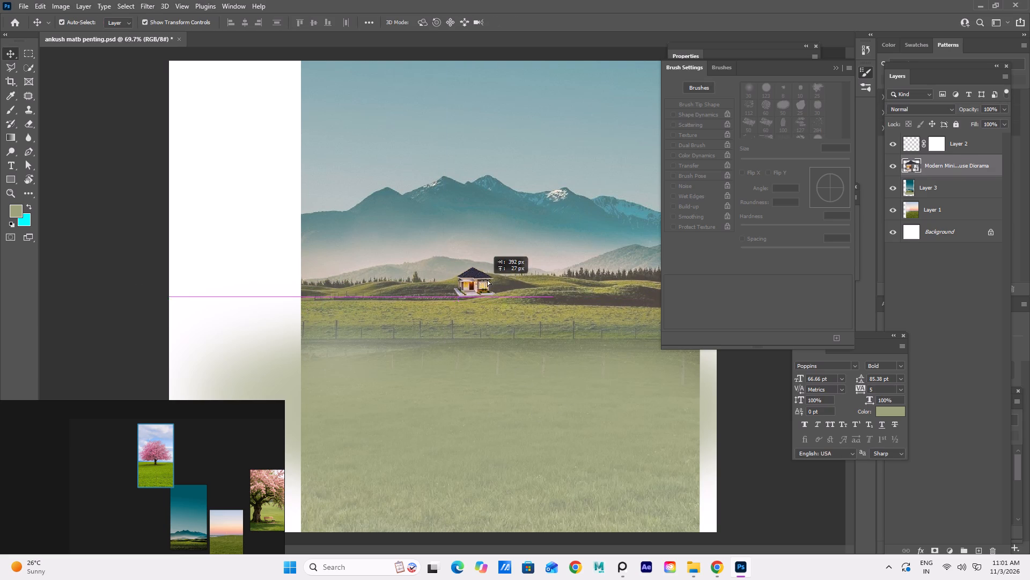
{"action": "left_click_drag", "start_coordinate": [487, 279], "coordinate": [497, 264]}
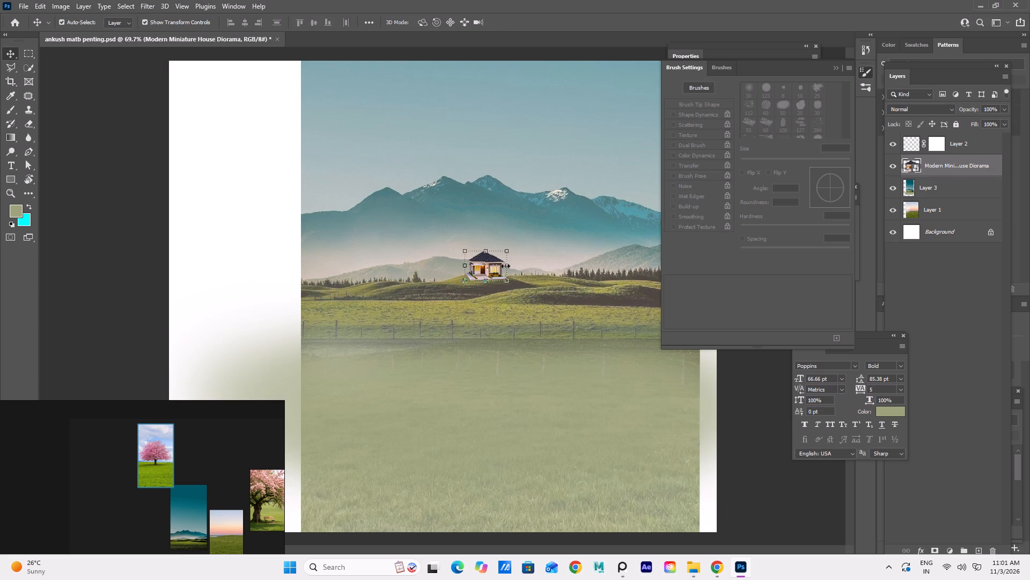
{"action": "left_click_drag", "start_coordinate": [505, 266], "coordinate": [479, 295]}
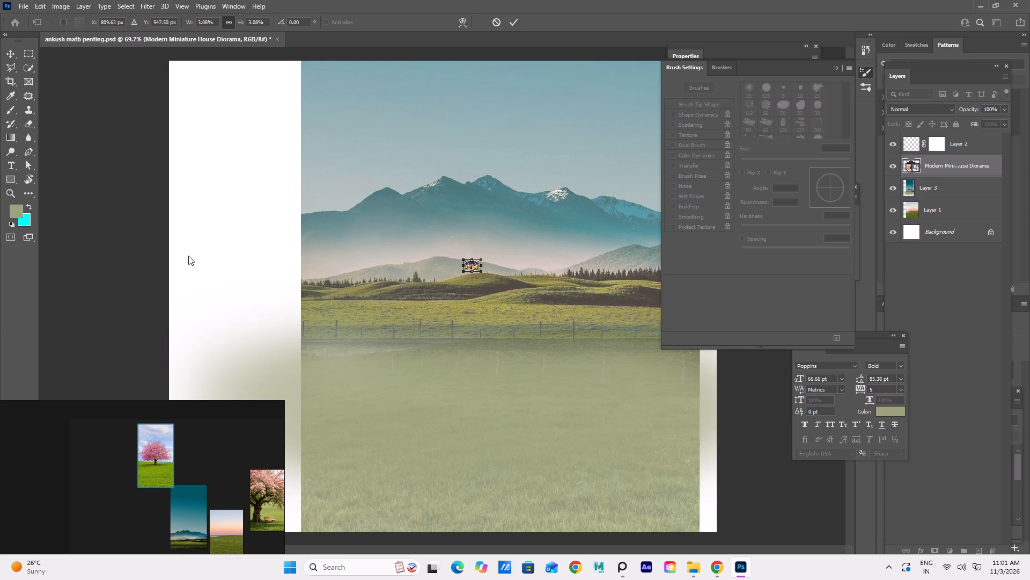
{"action": "double_click", "coordinate": [90, 242]}
Reposition the house so its base rests on the crest of the central grassy hill.
{"action": "scroll", "coordinate": [455, 334], "scroll_direction": "up", "scroll_amount": 1}
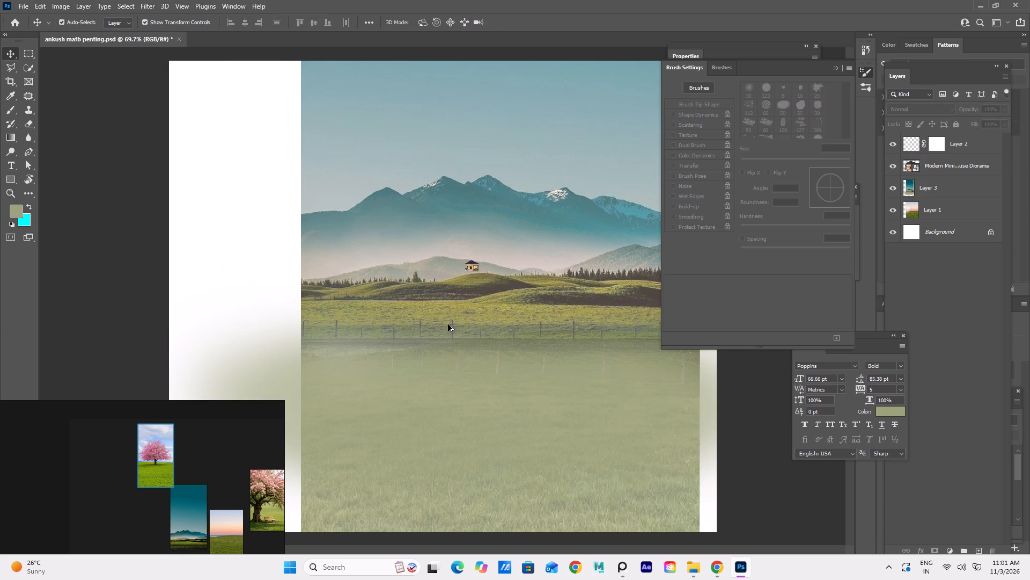
{"action": "scroll", "coordinate": [445, 321], "scroll_direction": "up", "scroll_amount": 6, "text": "alt"}
{"action": "scroll", "coordinate": [536, 263], "scroll_direction": "up", "scroll_amount": 7, "text": "alt"}
{"action": "scroll", "coordinate": [362, 151], "scroll_direction": "up", "scroll_amount": 2, "text": "alt"}
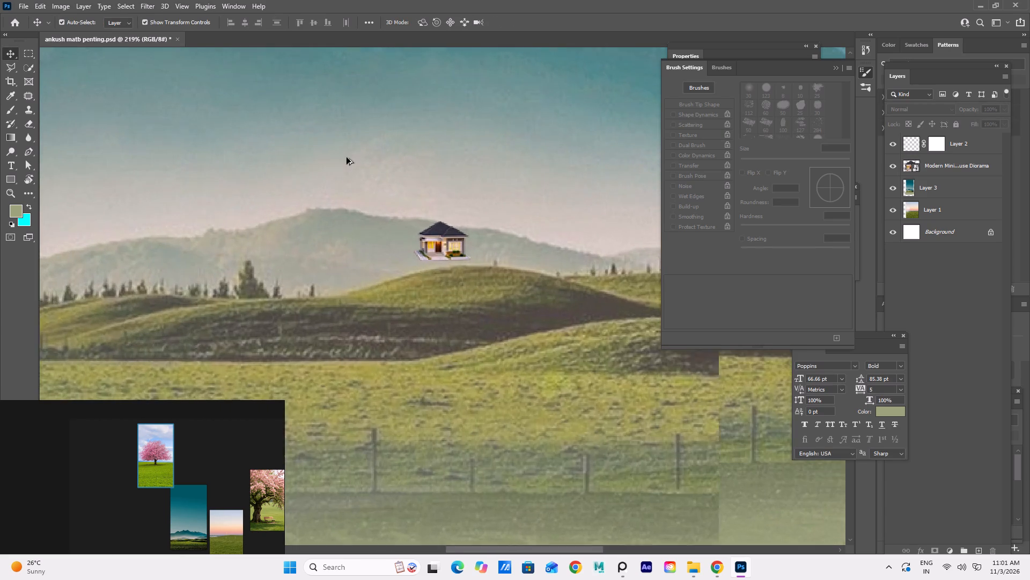
{"action": "scroll", "coordinate": [347, 157], "scroll_direction": "up", "scroll_amount": 3, "text": "alt"}
{"action": "left_click_drag", "start_coordinate": [492, 279], "coordinate": [546, 305]}
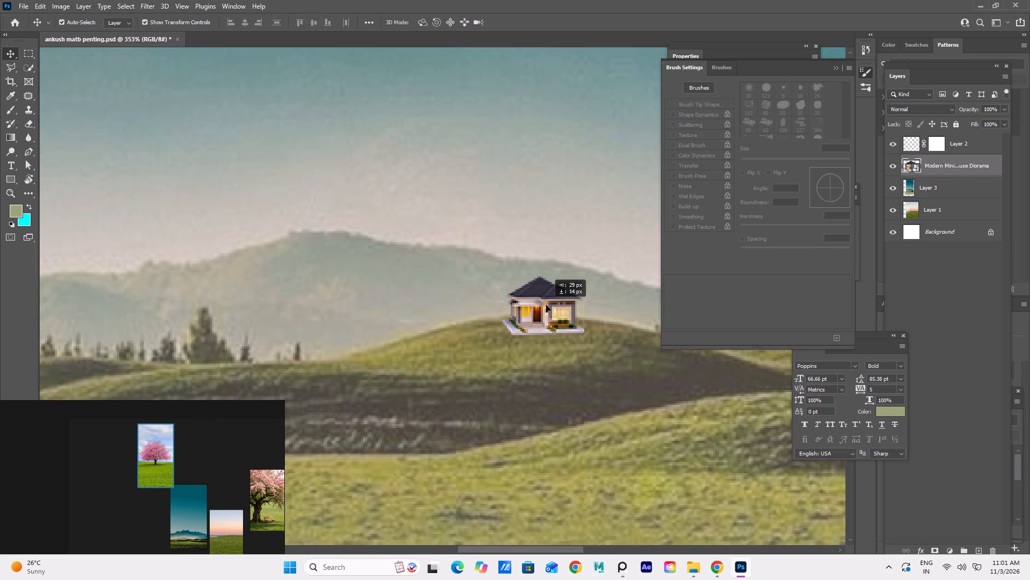
{"action": "left_click_drag", "start_coordinate": [546, 305], "coordinate": [550, 303]}
{"action": "scroll", "coordinate": [380, 285], "scroll_direction": "down", "scroll_amount": 1}
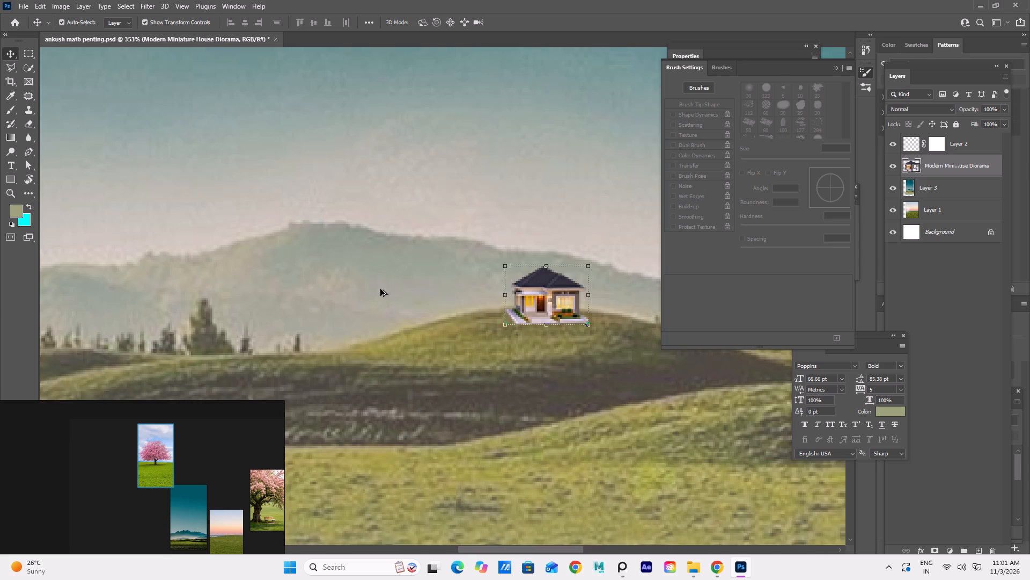
{"action": "scroll", "coordinate": [380, 289], "scroll_direction": "down", "scroll_amount": 19, "text": "alt"}
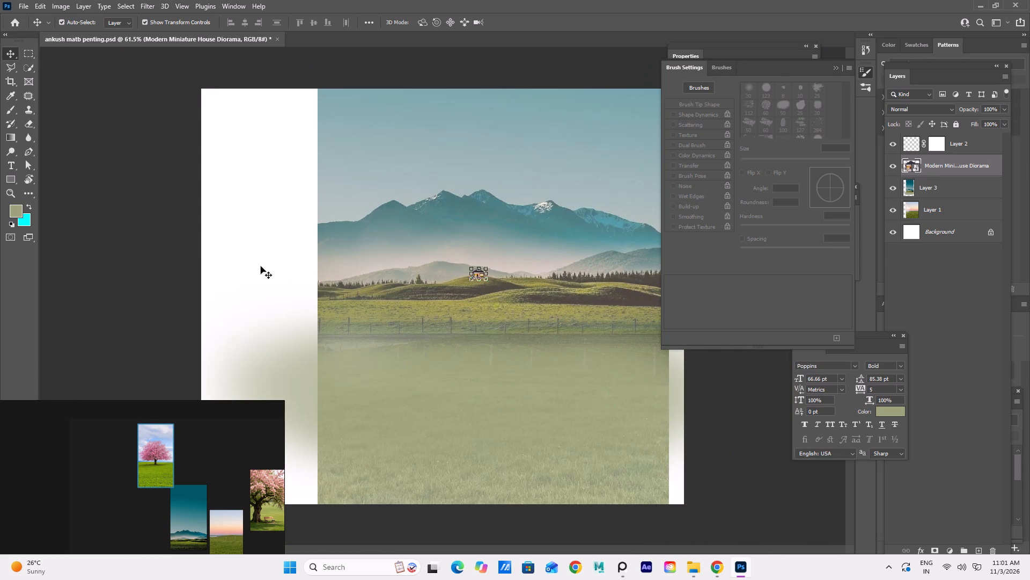
{"action": "double_click", "coordinate": [161, 251]}
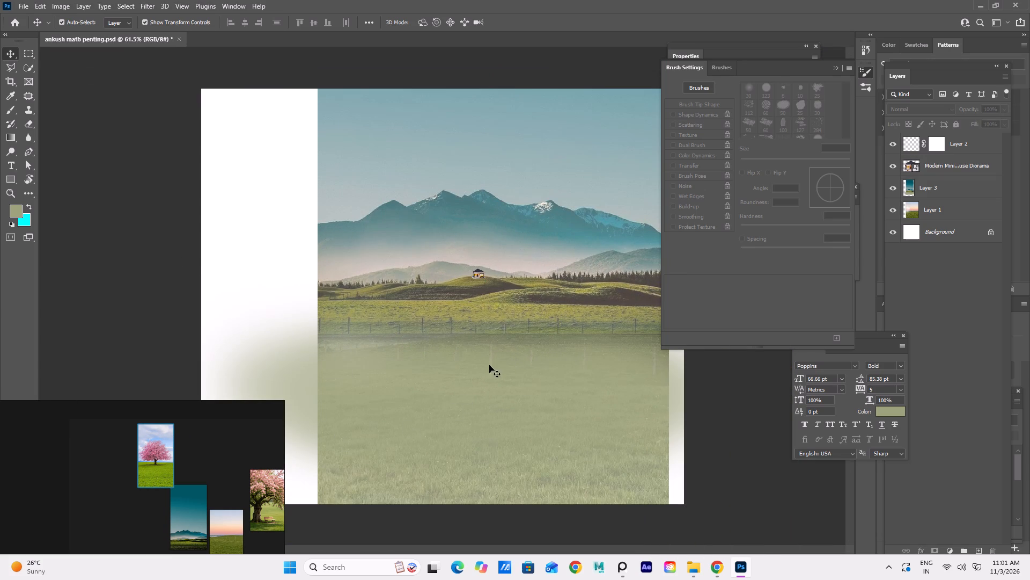
Fine-tune the house's position on the hill crest in small increments, shifting it slightly left of its starting spot.
{"action": "left_click", "coordinate": [481, 273]}
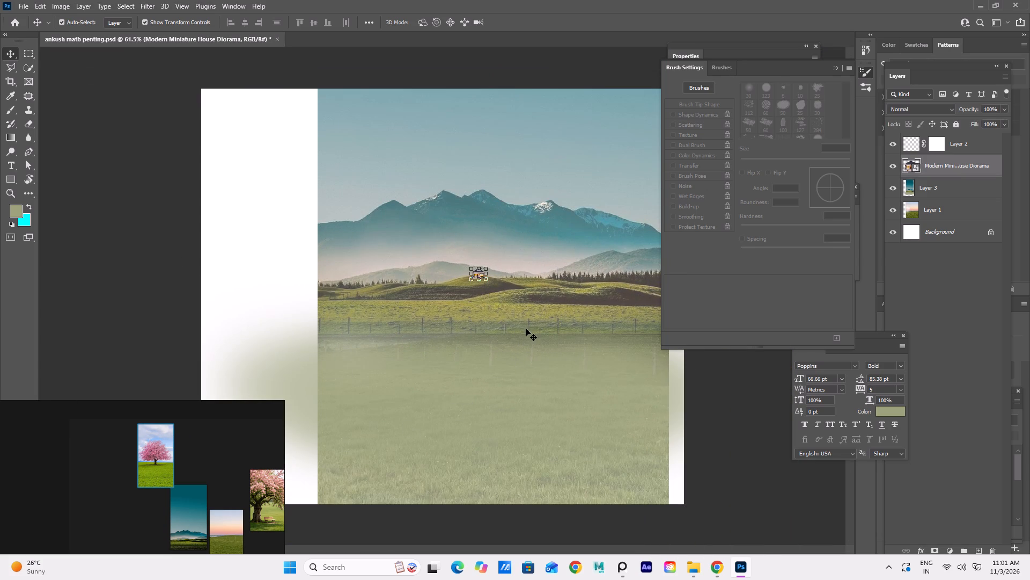
{"action": "key", "text": "Right"}
{"action": "key", "text": "Right"}
{"action": "key", "text": "Right"}
{"action": "key", "text": "Right"}
{"action": "key", "text": "Right"}
{"action": "key", "text": "Right"}
{"action": "key", "text": "Right"}
{"action": "key", "text": "Right"}
{"action": "key", "text": "Right"}
{"action": "key", "text": "Right"}
{"action": "key", "text": "Right"}
{"action": "key", "text": "Right"}
{"action": "key", "text": "Right"}
{"action": "key", "text": "Right"}
{"action": "key", "text": "Right"}
{"action": "key", "text": "Right"}
{"action": "key", "text": "Right"}
{"action": "key", "text": "Right"}
{"action": "key", "text": "Up"}
{"action": "key", "text": "Up"}
{"action": "key", "text": "Up"}
{"action": "key", "text": "Up"}
{"action": "key", "text": "Up"}
{"action": "key", "text": "Up"}
{"action": "key", "text": "Up"}
{"action": "key", "text": "Up"}
{"action": "key", "text": "Up"}
{"action": "key", "text": "Up"}
{"action": "key", "text": "Up"}
{"action": "key", "text": "Up"}
{"action": "key", "text": "Left"}
{"action": "key", "text": "Left"}
{"action": "key", "text": "Left"}
{"action": "key", "text": "Left"}
{"action": "key", "text": "Left"}
{"action": "key", "text": "Left"}
{"action": "key", "text": "Left"}
{"action": "key", "text": "Left"}
{"action": "key", "text": "Left"}
{"action": "key", "text": "Left"}
{"action": "key", "text": "Left"}
{"action": "key", "text": "Left"}
{"action": "key", "text": "Left"}
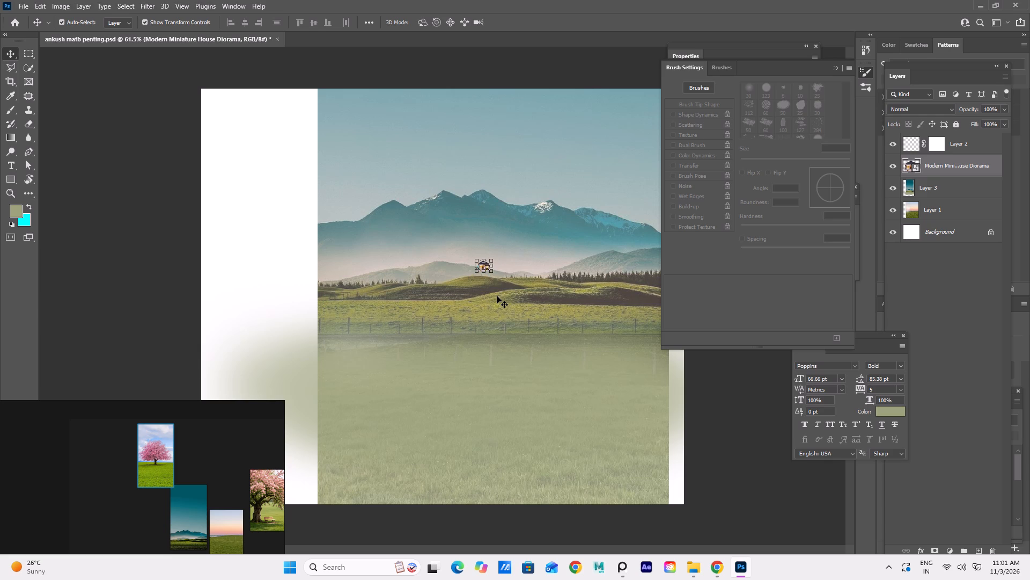
{"action": "key", "text": "Down"}
{"action": "key", "text": "Down"}
{"action": "key", "text": "Down"}
{"action": "key", "text": "Down"}
{"action": "key", "text": "Down"}
{"action": "key", "text": "Down"}
{"action": "key", "text": "Down"}
{"action": "key", "text": "Down"}
{"action": "key", "text": "Down"}
{"action": "key", "text": "Down"}
{"action": "key", "text": "Down"}
{"action": "key", "text": "Down"}
{"action": "key", "text": "Down"}
{"action": "key", "text": "Down"}
{"action": "key", "text": "Down"}
{"action": "key", "text": "Down"}
{"action": "key", "text": "Down"}
{"action": "key", "text": "Down"}
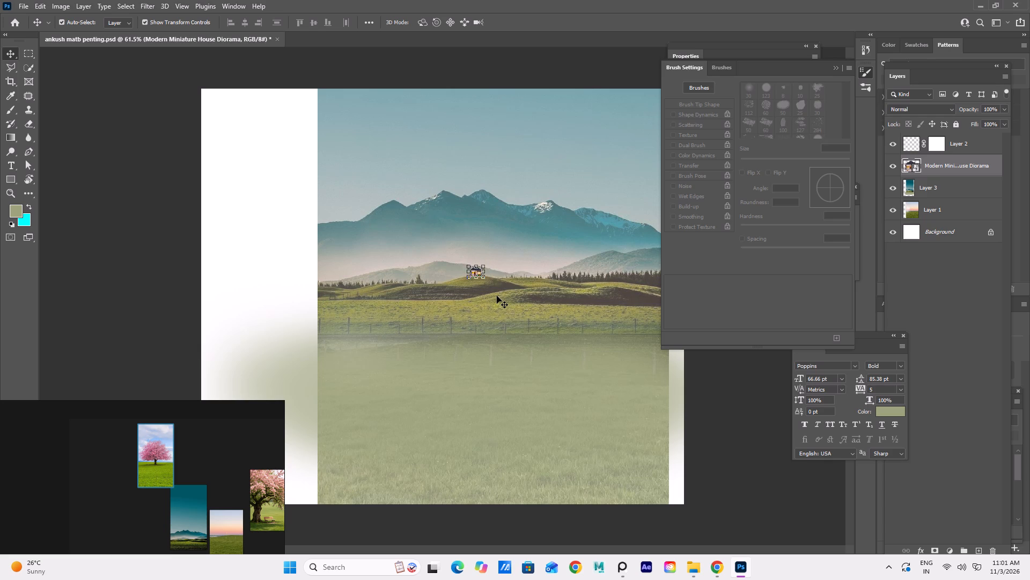
{"action": "key", "text": "Down"}
{"action": "left_click", "coordinate": [86, 249]}
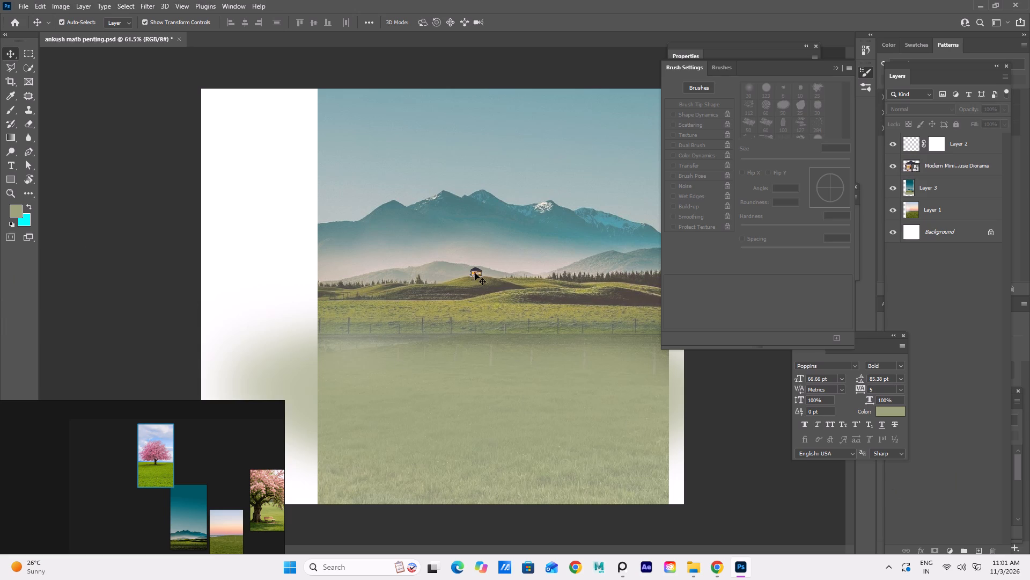
Nudge the house down slightly so it sits closer to the hilltop.
{"action": "left_click", "coordinate": [469, 271]}
{"action": "left_click", "coordinate": [477, 269]}
{"action": "key", "text": "Down"}
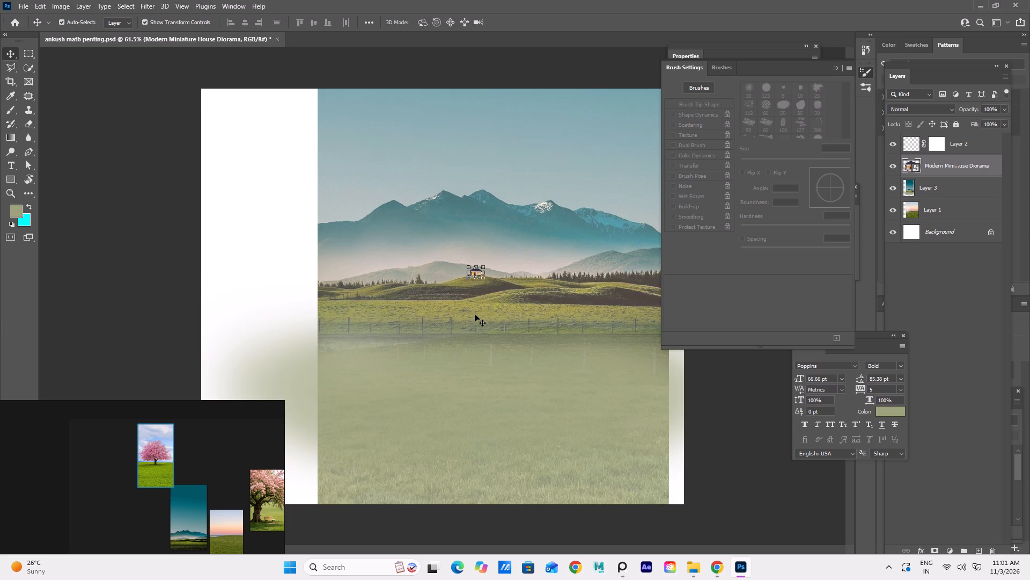
{"action": "key", "text": "Down"}
{"action": "key", "text": "Down"}
{"action": "key", "text": "Down"}
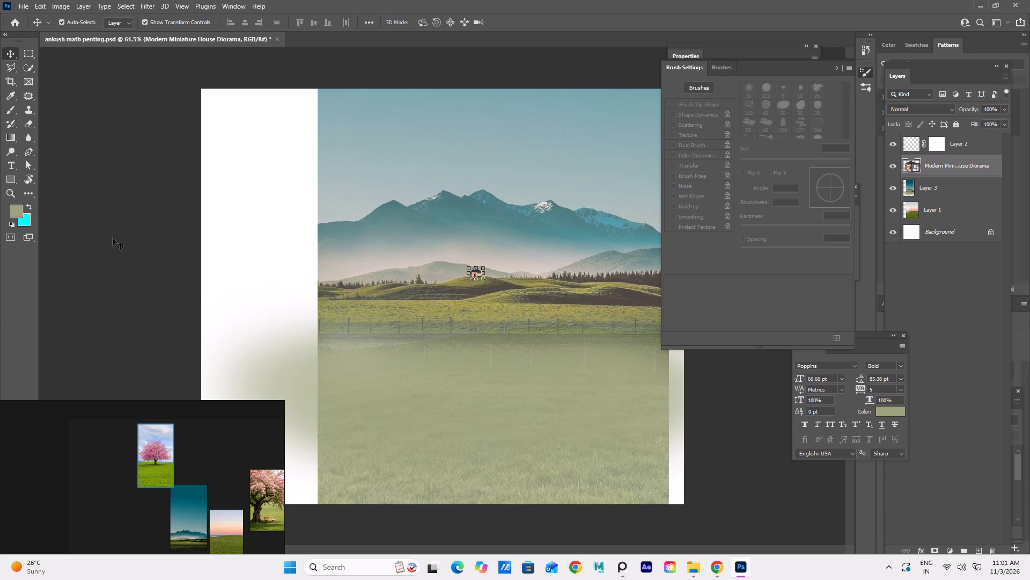
{"action": "left_click", "coordinate": [112, 238]}
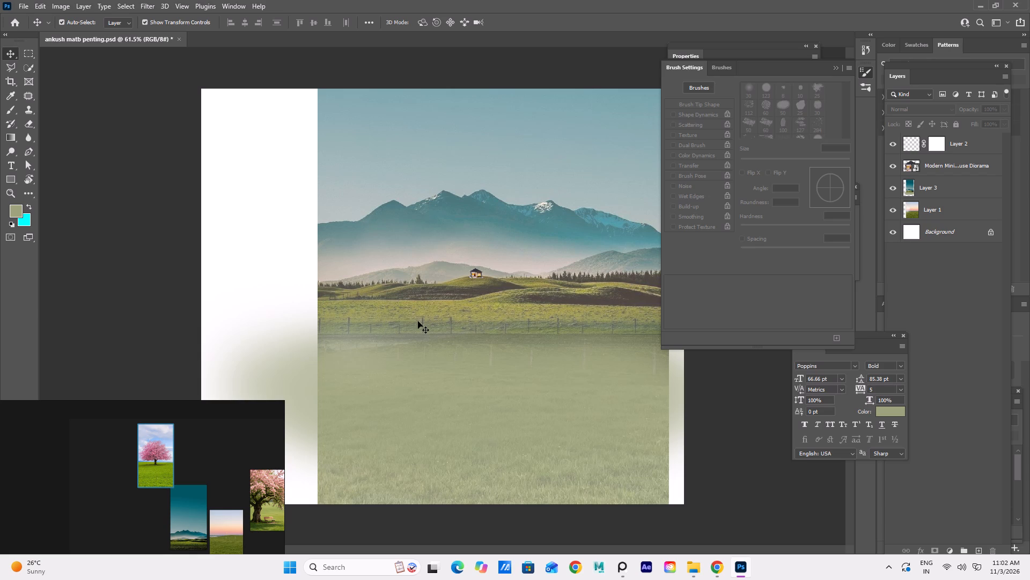
Paint soft olive haze on Layer 3 over the left mountains and distant field with a 400 px Brush at 55% flow.
{"action": "left_click", "coordinate": [7, 106]}
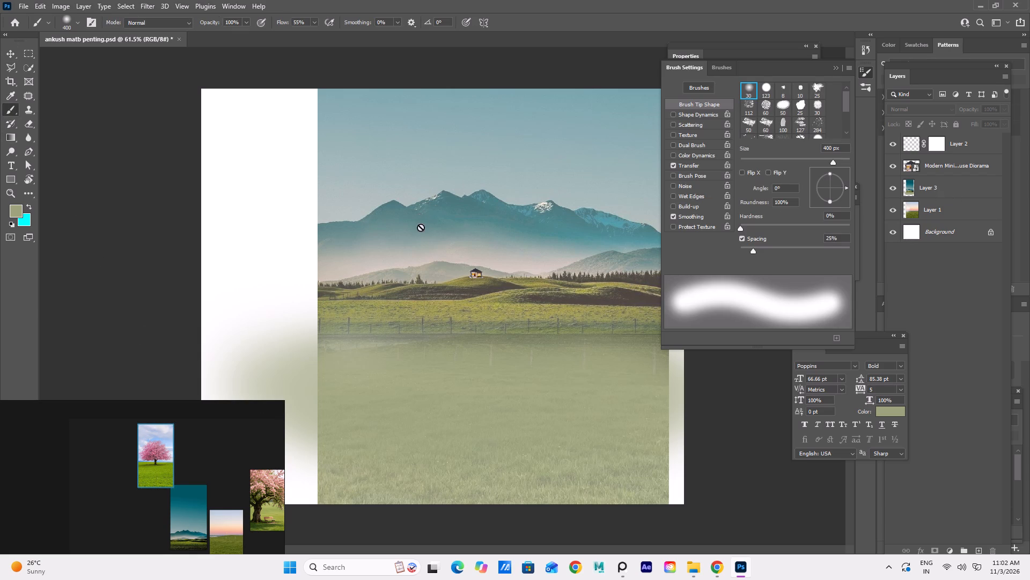
{"action": "left_click", "coordinate": [930, 196]}
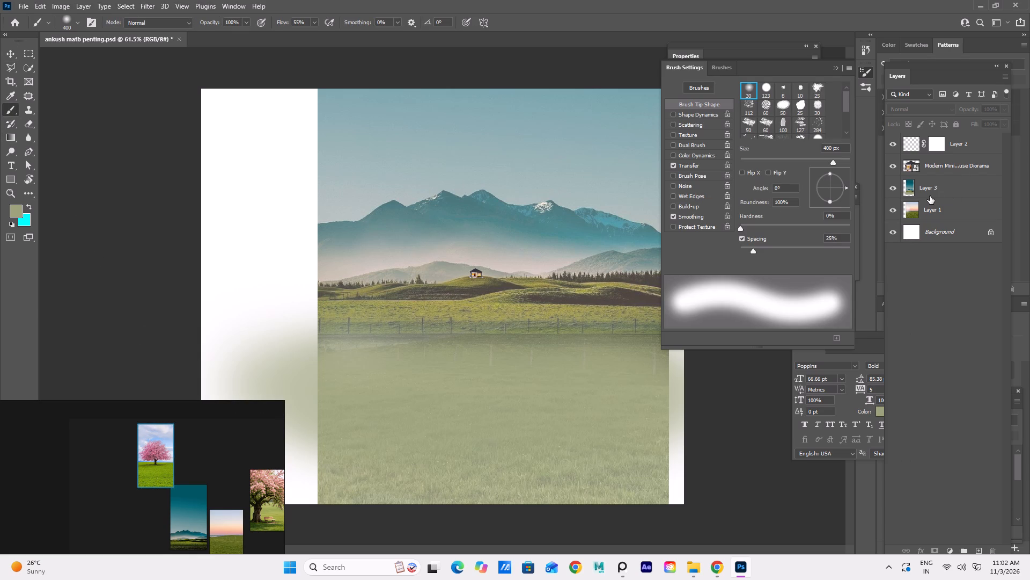
{"action": "left_click", "coordinate": [377, 232]}
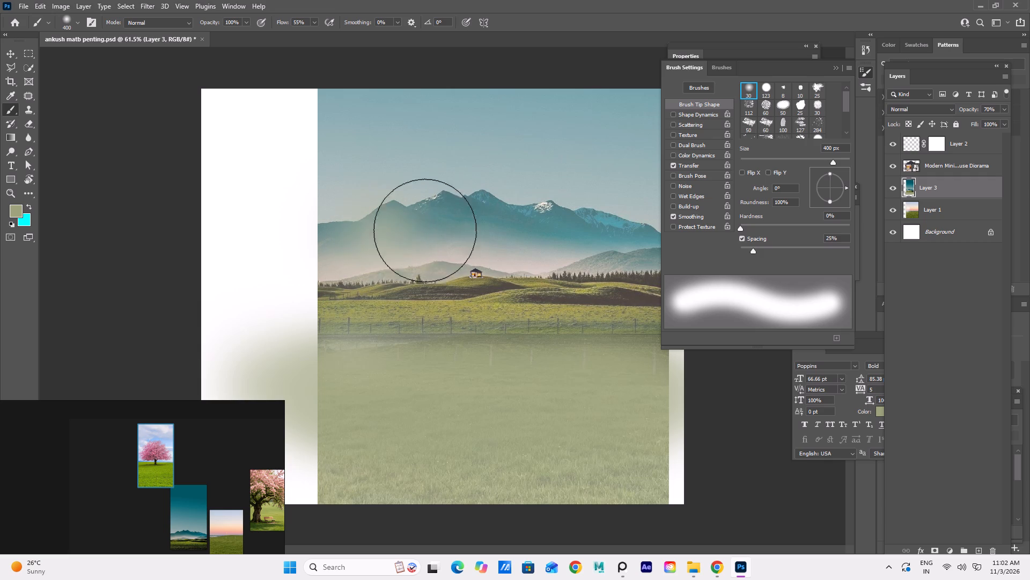
{"action": "left_click", "coordinate": [358, 289]}
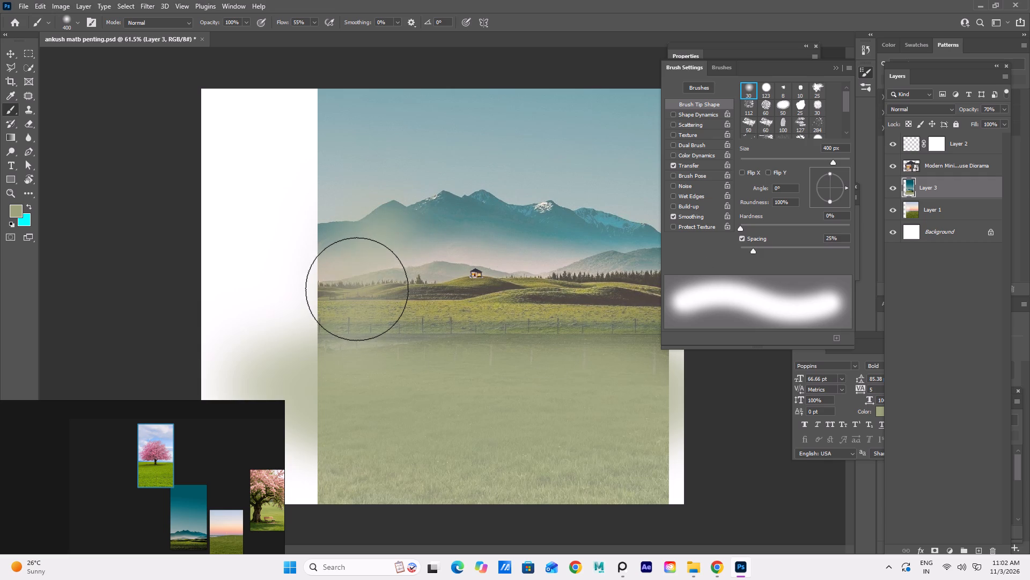
{"action": "left_click", "coordinate": [424, 304]}
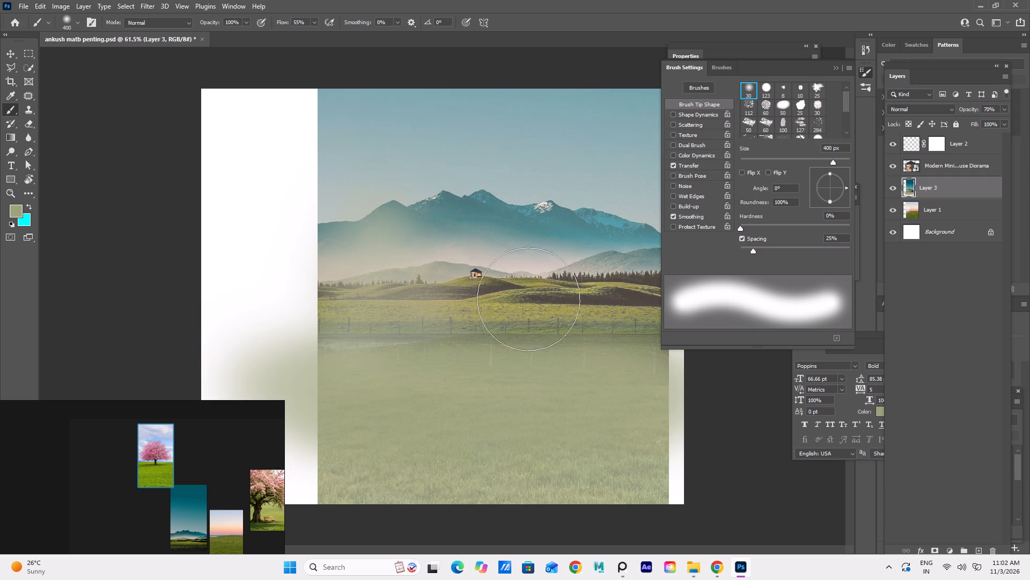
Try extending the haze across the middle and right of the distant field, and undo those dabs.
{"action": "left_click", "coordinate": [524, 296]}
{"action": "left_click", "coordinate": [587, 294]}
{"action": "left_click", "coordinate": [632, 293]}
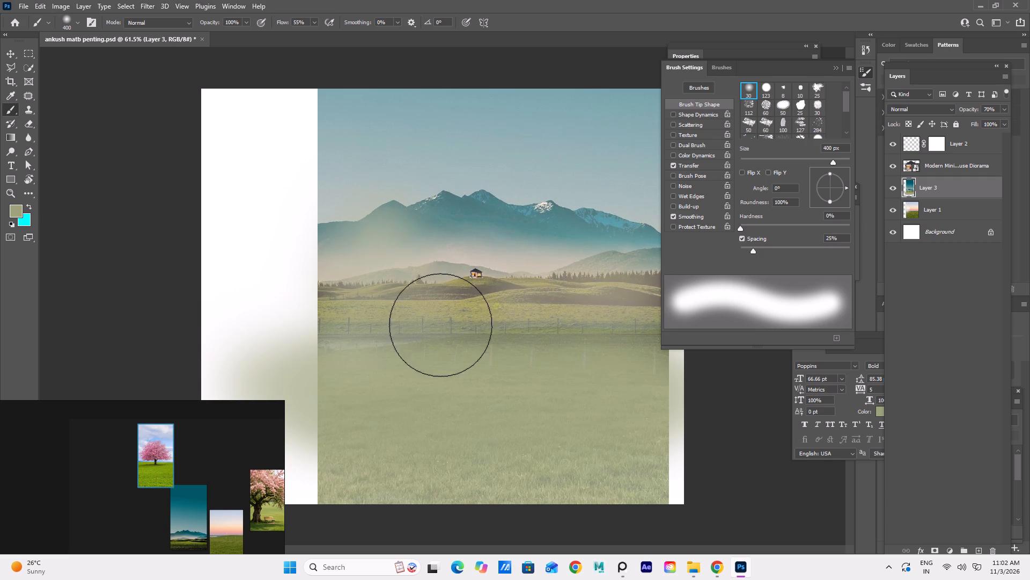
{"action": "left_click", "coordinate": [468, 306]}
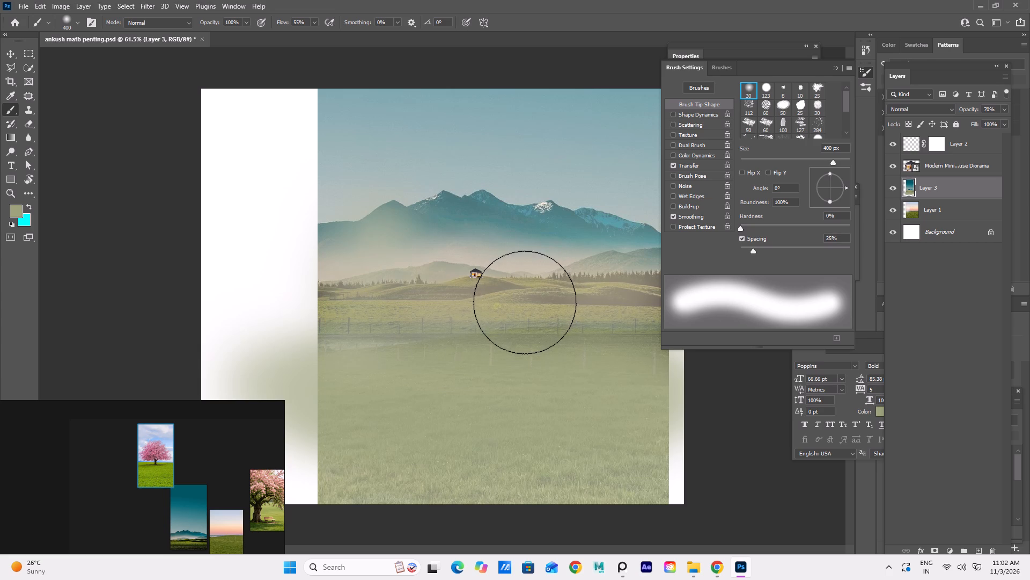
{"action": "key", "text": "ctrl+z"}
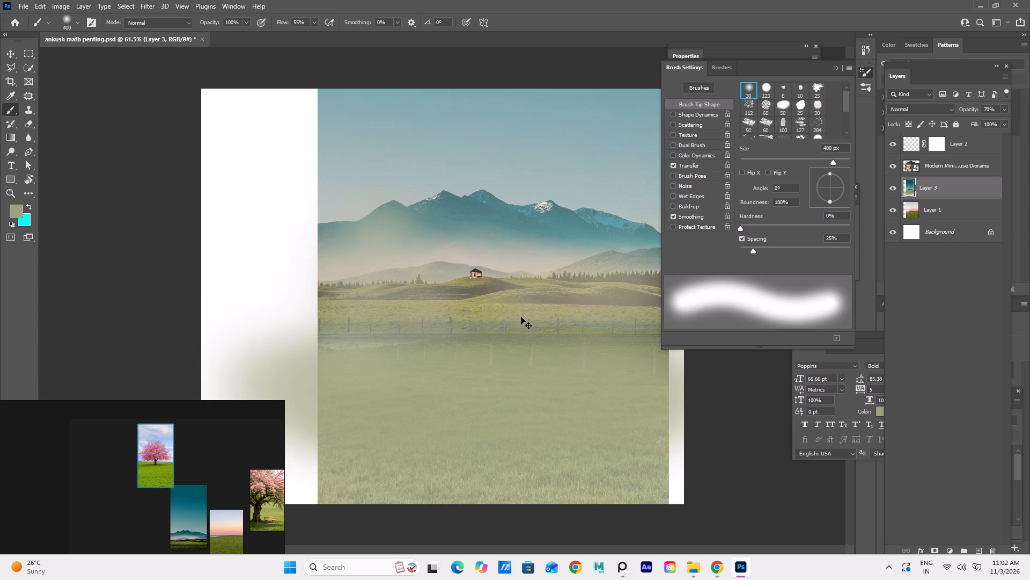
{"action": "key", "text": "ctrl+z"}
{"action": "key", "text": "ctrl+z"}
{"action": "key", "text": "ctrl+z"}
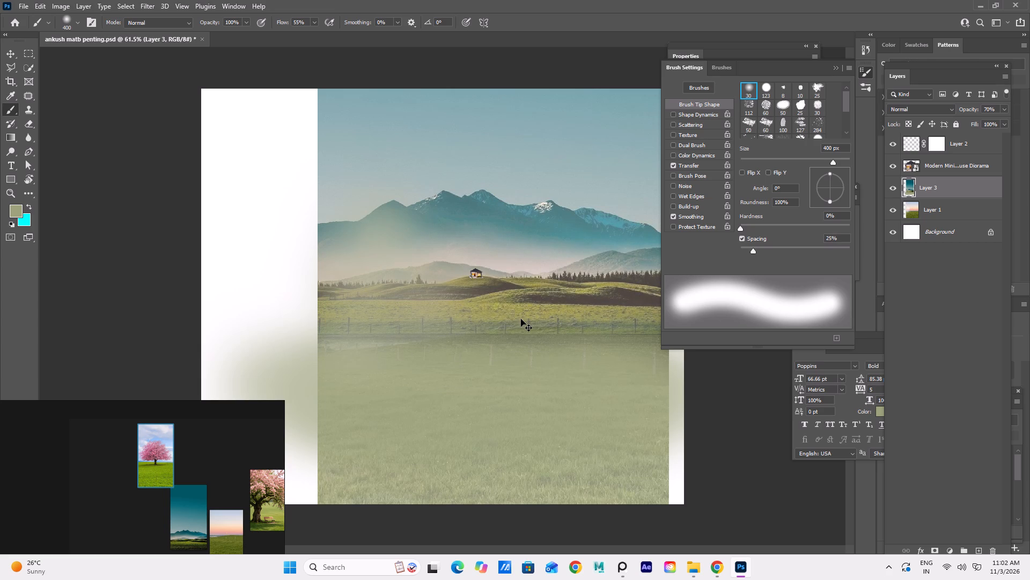
Undo the last haze dabs and dab soft olive haze on Layer 3 across the fenced distant field with the 400 px Brush.
{"action": "key", "text": "ctrl+z"}
{"action": "key", "text": "ctrl+z"}
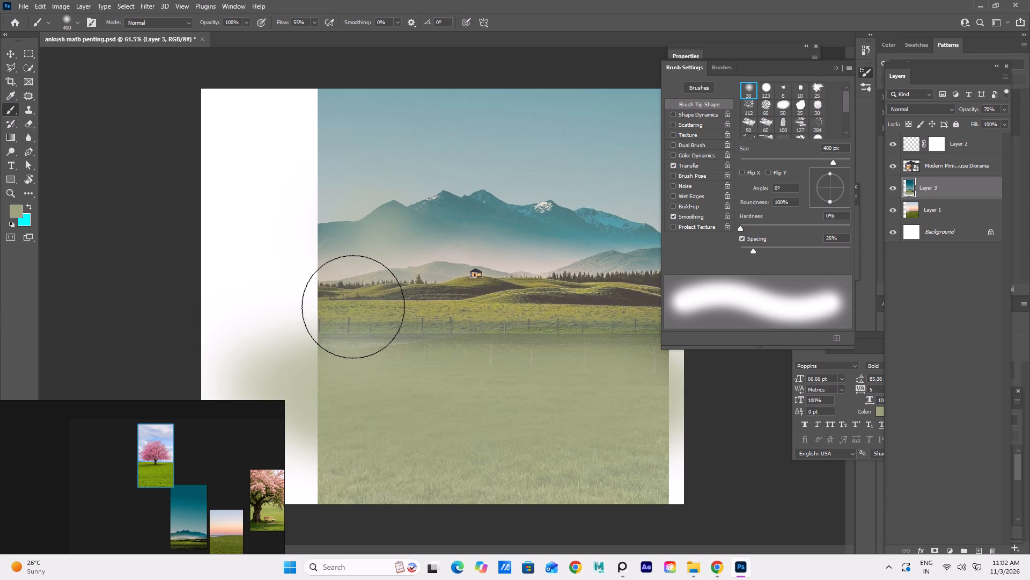
{"action": "left_click", "coordinate": [353, 307]}
{"action": "left_click", "coordinate": [634, 312]}
{"action": "left_click", "coordinate": [554, 323]}
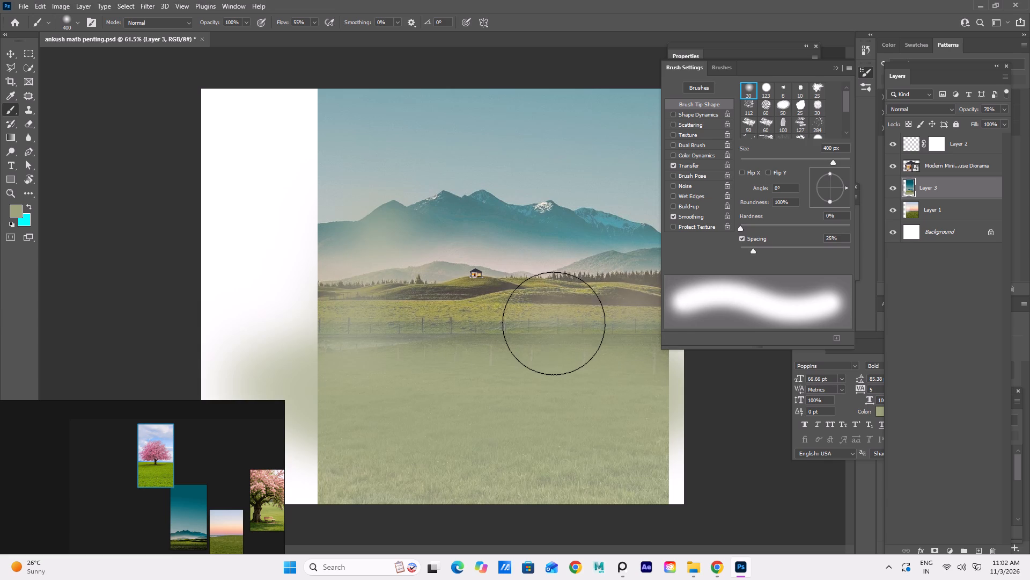
{"action": "left_click", "coordinate": [491, 325]}
{"action": "left_click", "coordinate": [431, 325]}
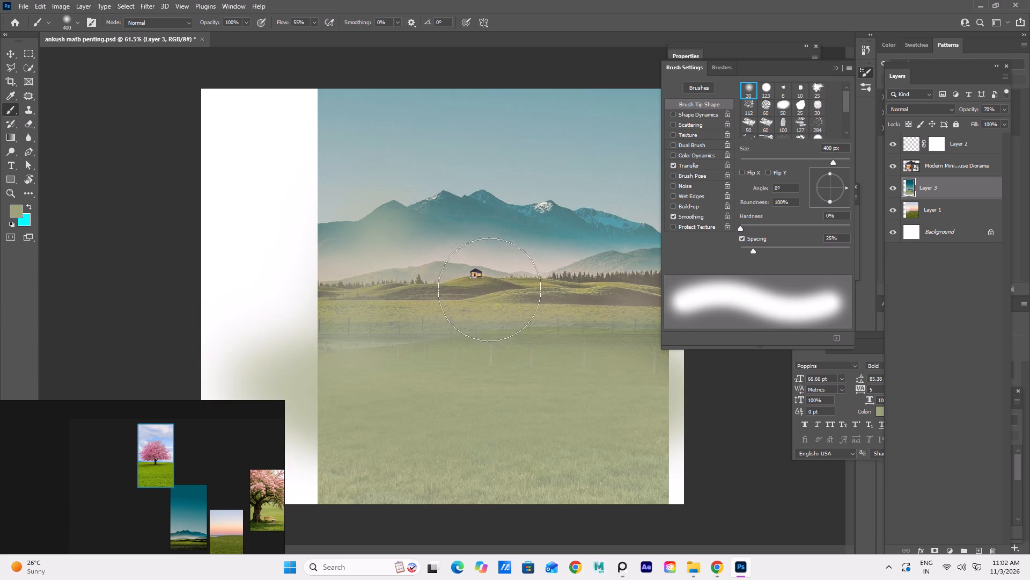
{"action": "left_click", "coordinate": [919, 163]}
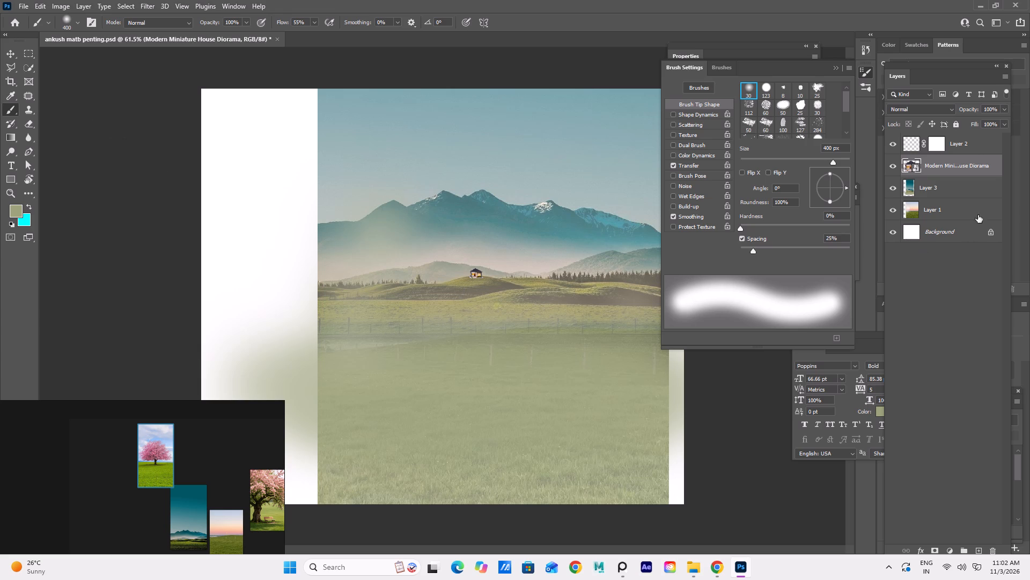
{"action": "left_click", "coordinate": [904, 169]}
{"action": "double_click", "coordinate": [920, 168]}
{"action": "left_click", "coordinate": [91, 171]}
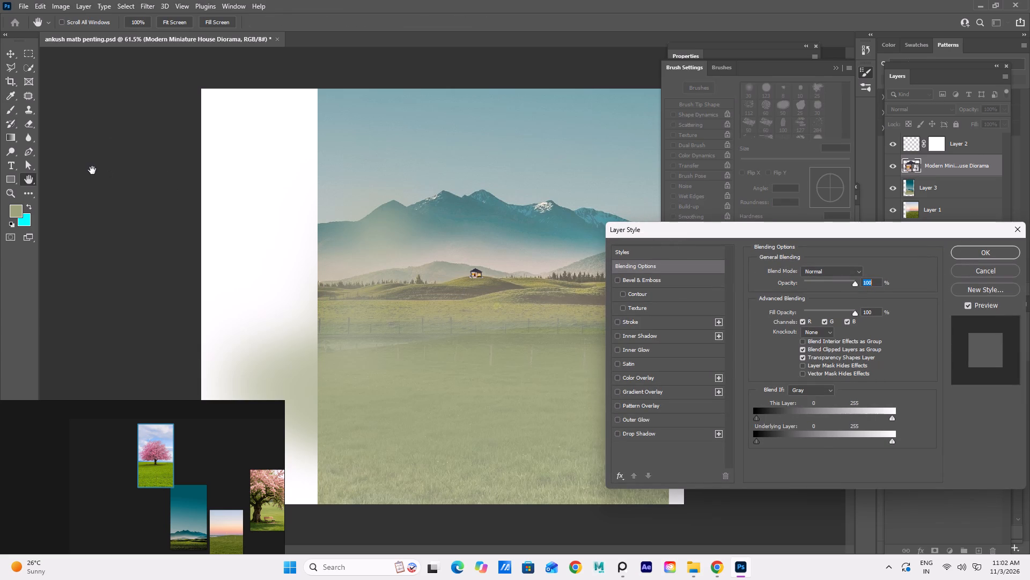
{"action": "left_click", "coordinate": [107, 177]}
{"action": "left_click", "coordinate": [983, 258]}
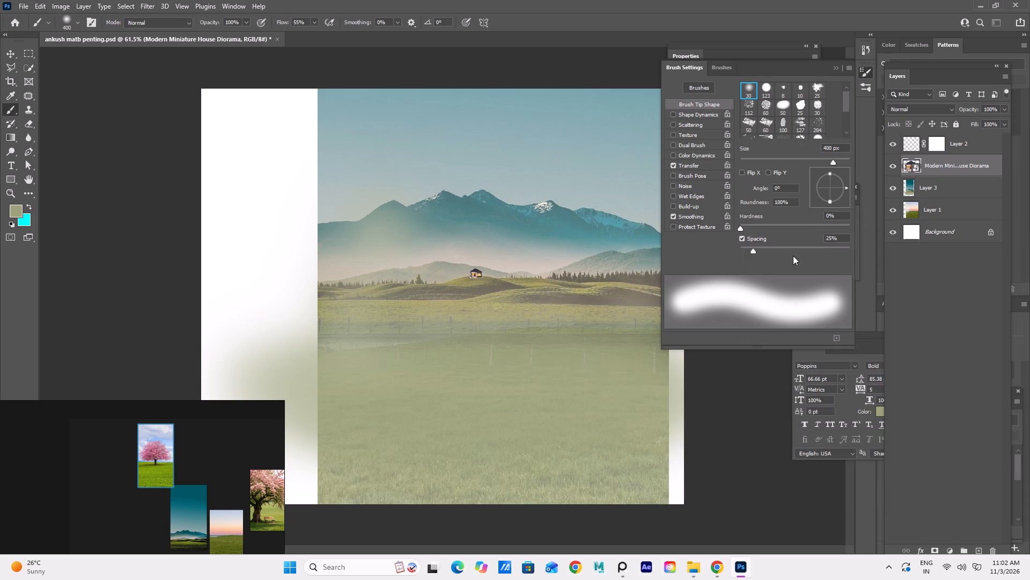
Enlarge the soft brush to 1000 px.
{"action": "type", "text": "]]"}
{"action": "key", "text": "bracketright"}
{"action": "key", "text": "bracketright"}
{"action": "key", "text": "bracketright"}
{"action": "key", "text": "bracketright"}
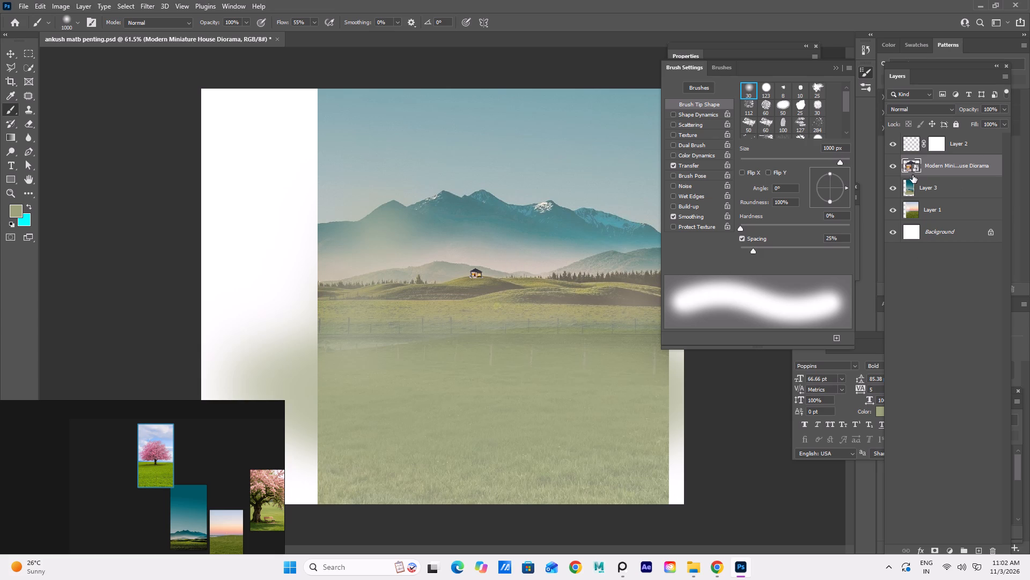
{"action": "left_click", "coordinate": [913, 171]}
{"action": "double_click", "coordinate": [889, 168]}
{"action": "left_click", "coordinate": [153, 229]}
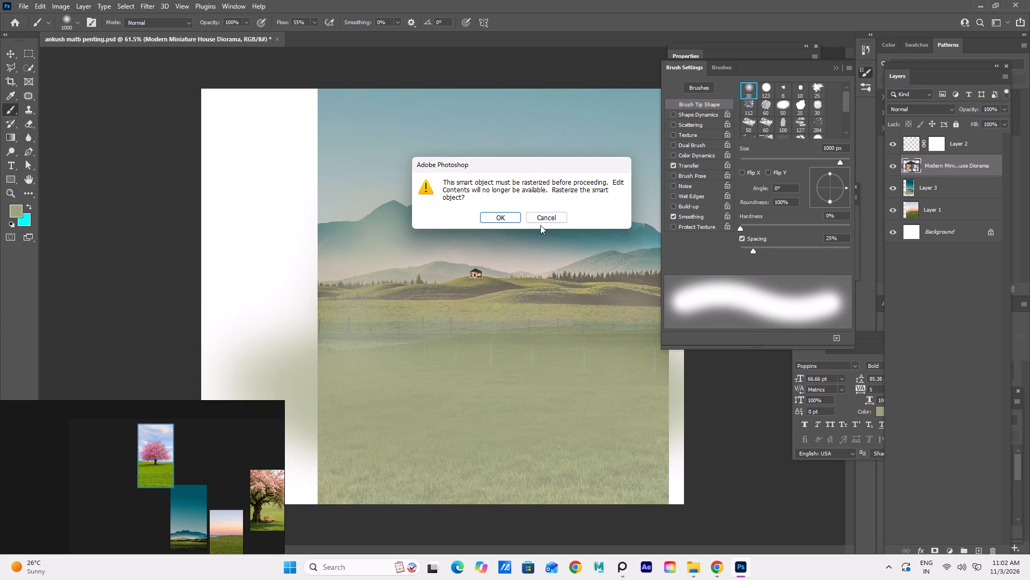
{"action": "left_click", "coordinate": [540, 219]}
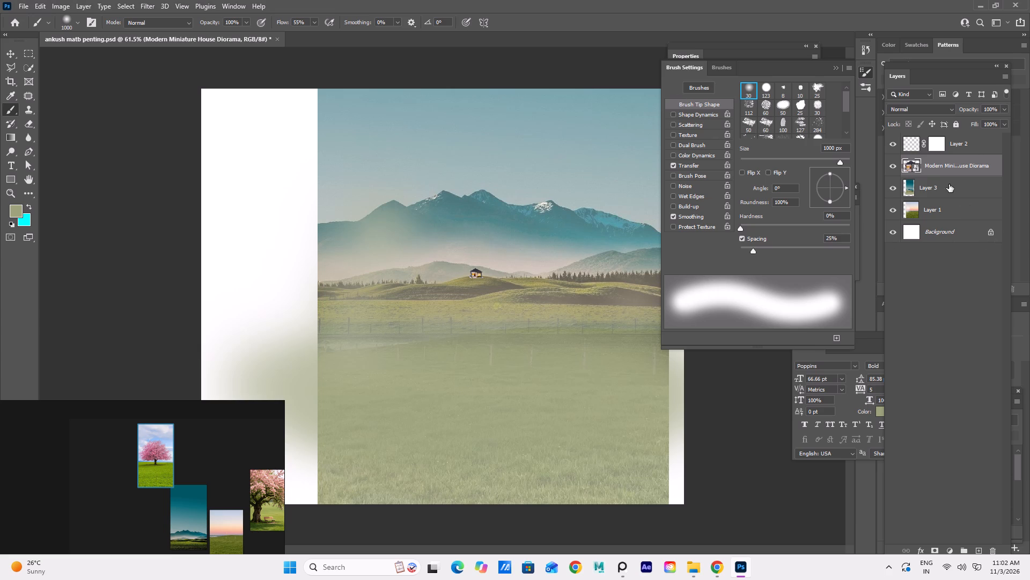
Paint soft olive on the Background layer across the mountain and hill area with the 1000 px Brush at 55% flow.
{"action": "left_click", "coordinate": [949, 184]}
{"action": "left_click", "coordinate": [931, 235]}
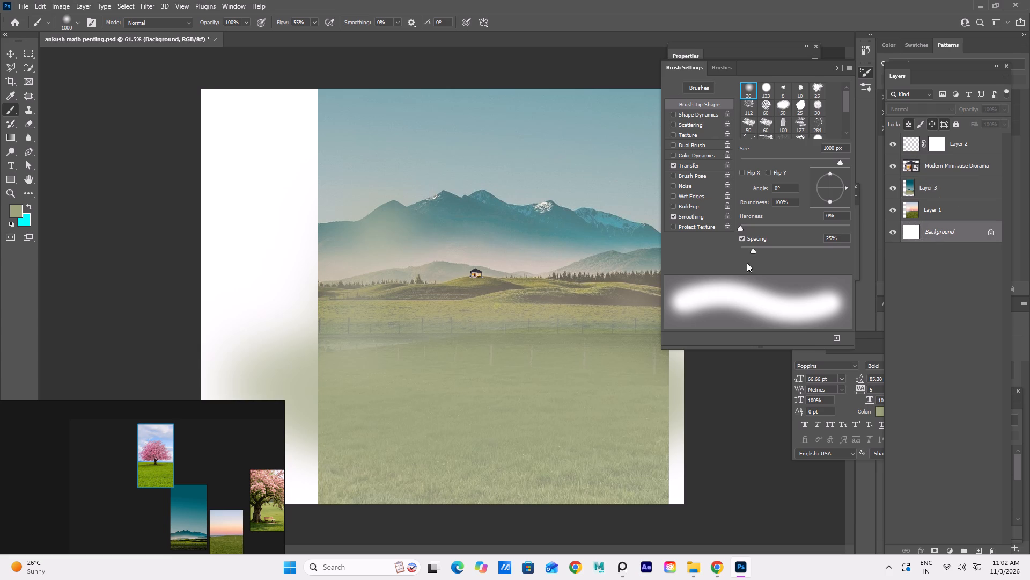
{"action": "left_click", "coordinate": [518, 250]}
{"action": "left_click_drag", "start_coordinate": [561, 237], "coordinate": [562, 230]}
{"action": "left_click_drag", "start_coordinate": [488, 201], "coordinate": [469, 199]}
{"action": "left_click_drag", "start_coordinate": [419, 193], "coordinate": [401, 198]}
{"action": "left_click_drag", "start_coordinate": [392, 206], "coordinate": [392, 234]}
{"action": "double_click", "coordinate": [388, 259]}
{"action": "left_click_drag", "start_coordinate": [408, 263], "coordinate": [410, 267]}
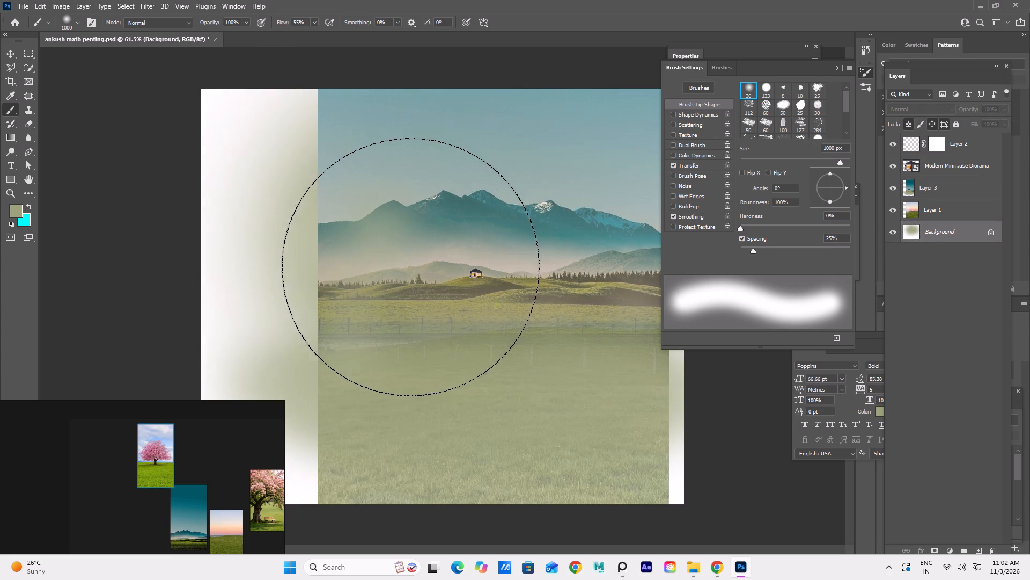
{"action": "left_click_drag", "start_coordinate": [410, 267], "coordinate": [414, 267]}
{"action": "left_click_drag", "start_coordinate": [448, 269], "coordinate": [451, 274]}
Extend the olive on the Background layer over the lower field area, from its left edge to its right edge.
{"action": "left_click_drag", "start_coordinate": [438, 345], "coordinate": [438, 366]}
{"action": "left_click_drag", "start_coordinate": [430, 401], "coordinate": [504, 317]}
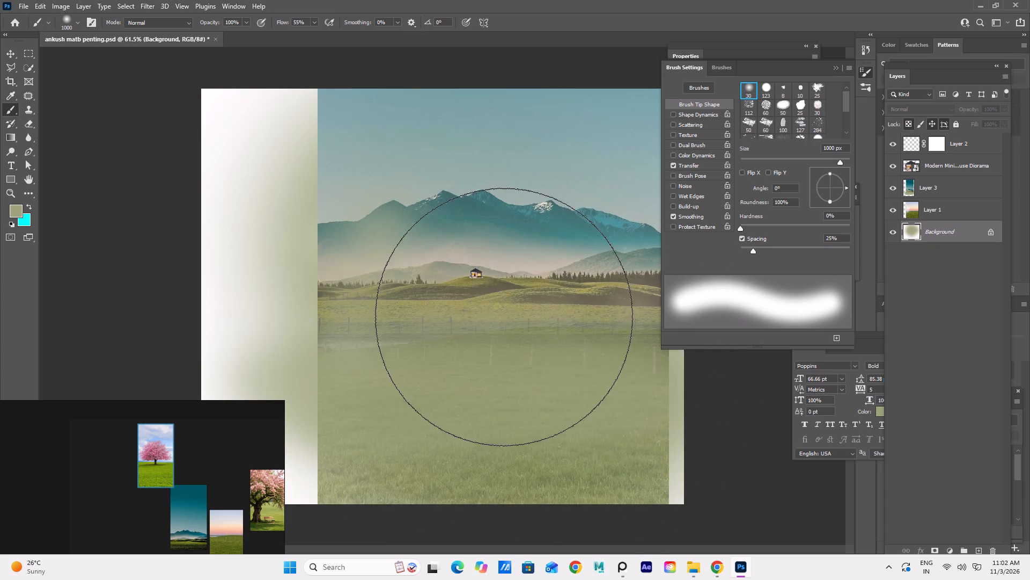
{"action": "left_click_drag", "start_coordinate": [504, 317], "coordinate": [528, 281]}
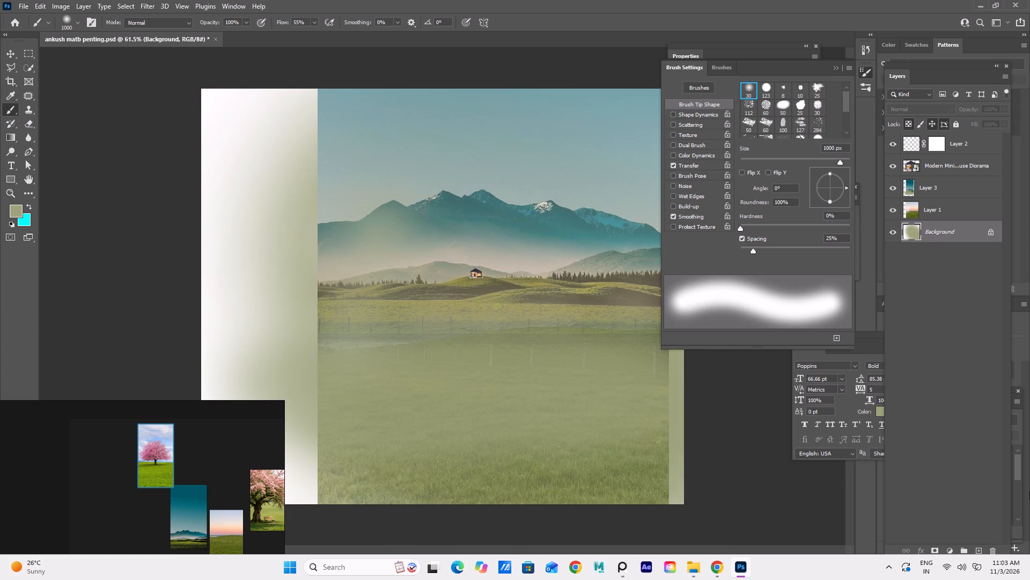
{"action": "left_click_drag", "start_coordinate": [348, 359], "coordinate": [352, 444]}
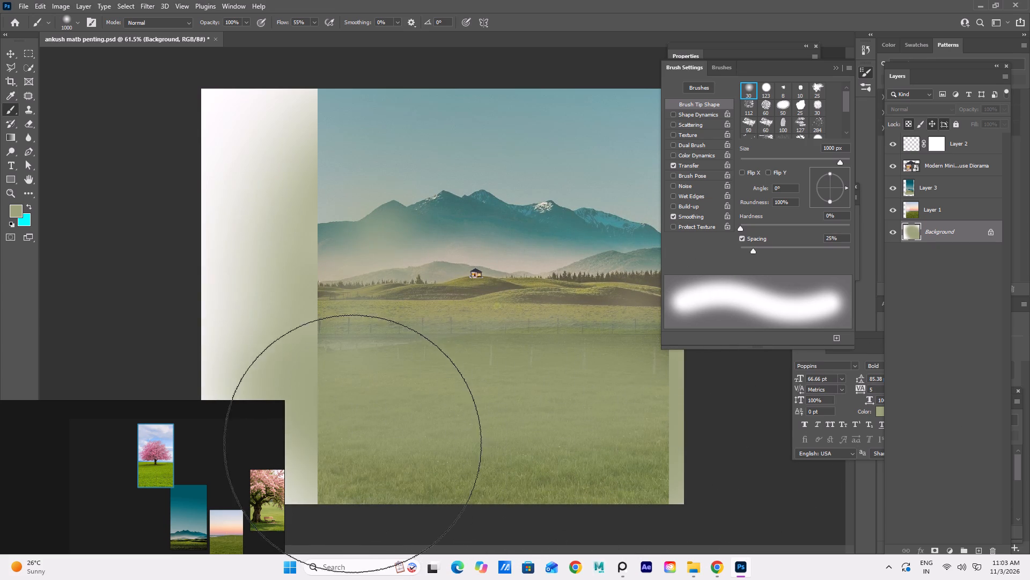
{"action": "left_click_drag", "start_coordinate": [352, 444], "coordinate": [490, 393]}
{"action": "left_click_drag", "start_coordinate": [636, 361], "coordinate": [659, 321]}
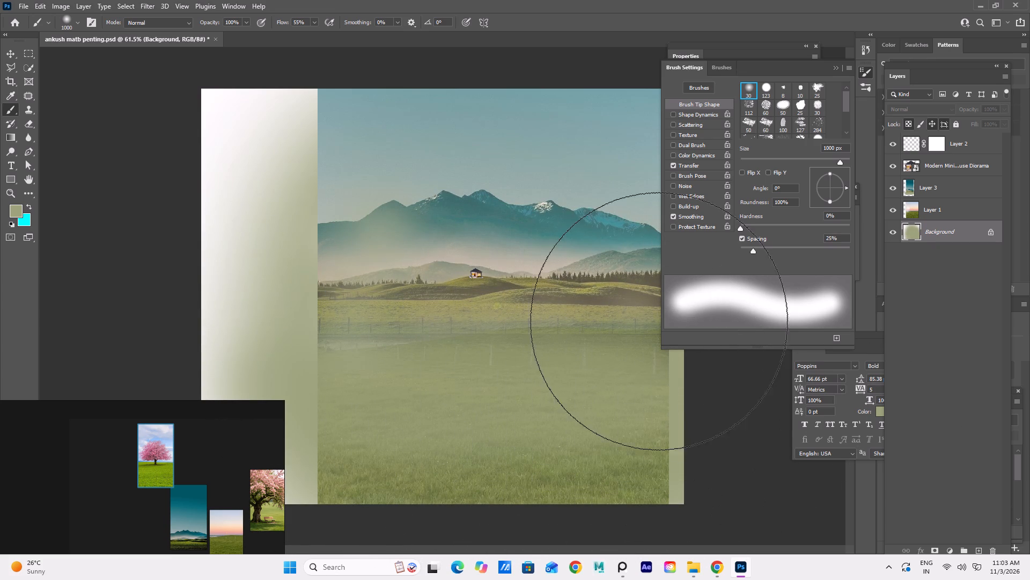
{"action": "left_click_drag", "start_coordinate": [659, 321], "coordinate": [606, 319]}
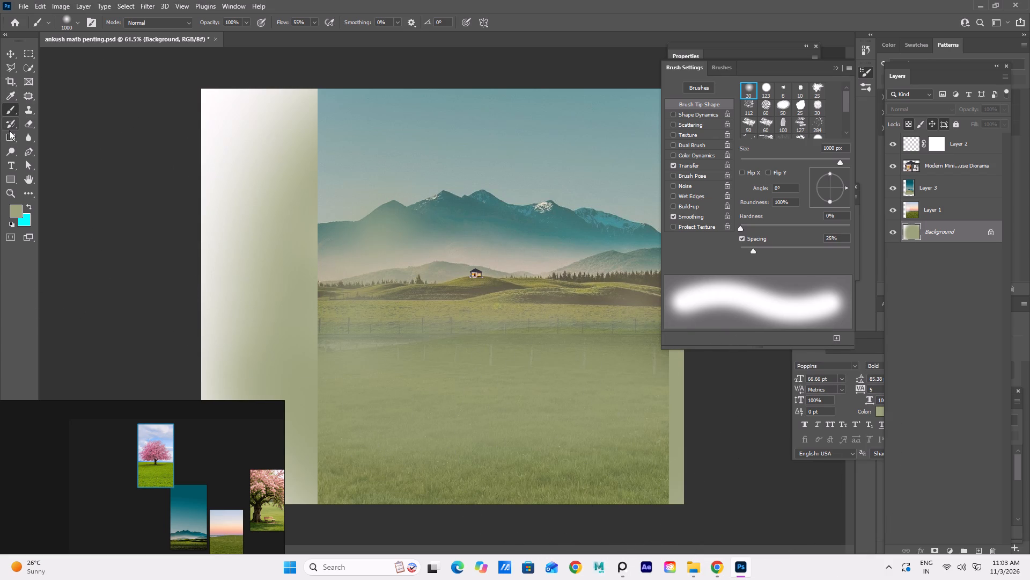
Set the background colour to white.
{"action": "left_click", "coordinate": [24, 218]}
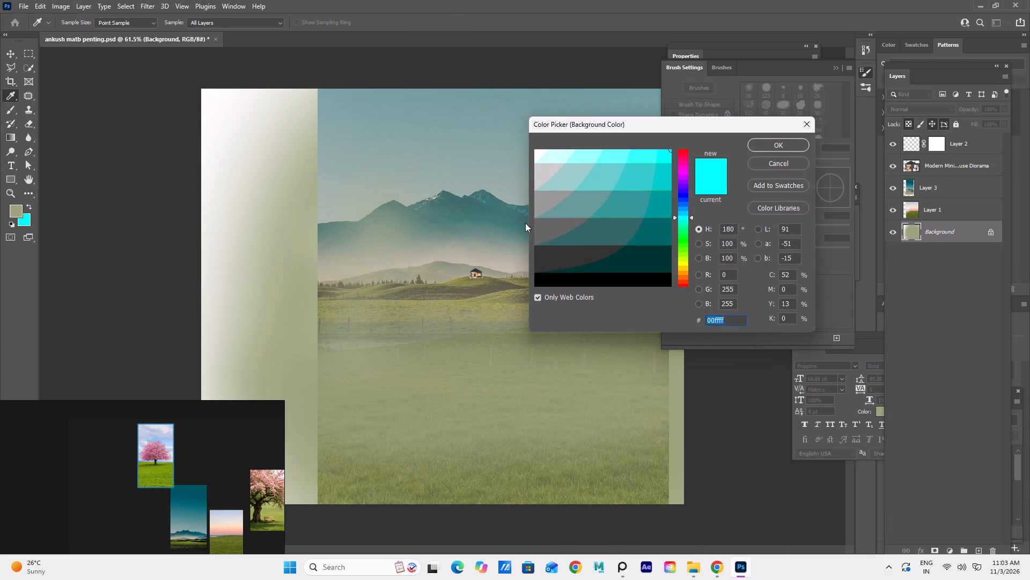
{"action": "left_click_drag", "start_coordinate": [627, 220], "coordinate": [426, 120]}
{"action": "left_click", "coordinate": [768, 146]}
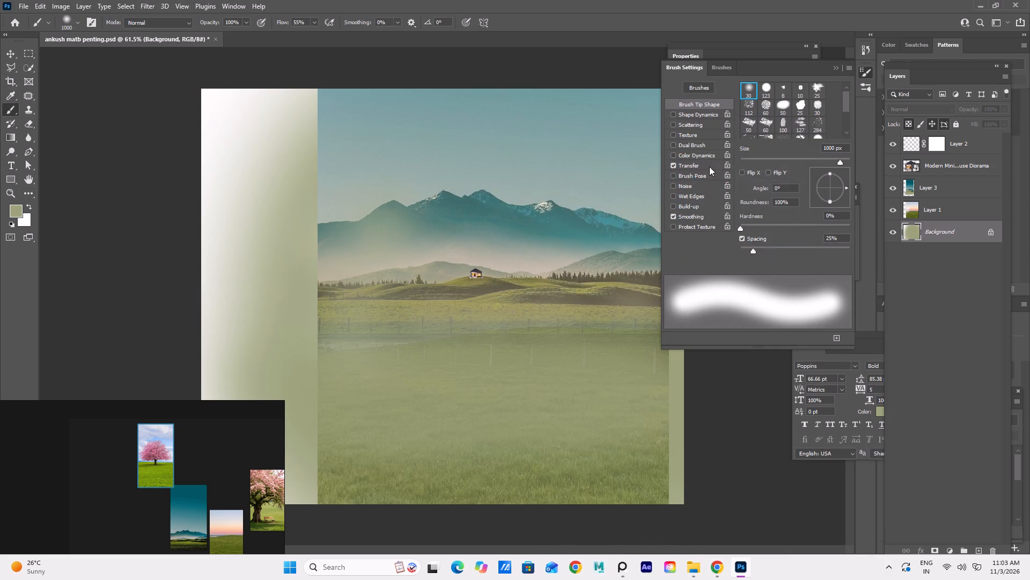
Paint more olive on the Background layer over the lower field and up the exposed white strip beside the landscape photo.
{"action": "left_click", "coordinate": [506, 318]}
{"action": "left_click_drag", "start_coordinate": [465, 298], "coordinate": [436, 370]}
{"action": "left_click_drag", "start_coordinate": [427, 355], "coordinate": [574, 459]}
{"action": "left_click_drag", "start_coordinate": [434, 410], "coordinate": [556, 424]}
{"action": "left_click_drag", "start_coordinate": [439, 390], "coordinate": [305, 380]}
{"action": "left_click_drag", "start_coordinate": [295, 356], "coordinate": [296, 339]}
{"action": "left_click", "coordinate": [300, 313]}
{"action": "left_click_drag", "start_coordinate": [300, 306], "coordinate": [300, 292]}
{"action": "left_click_drag", "start_coordinate": [303, 232], "coordinate": [305, 219]}
{"action": "left_click", "coordinate": [302, 197]}
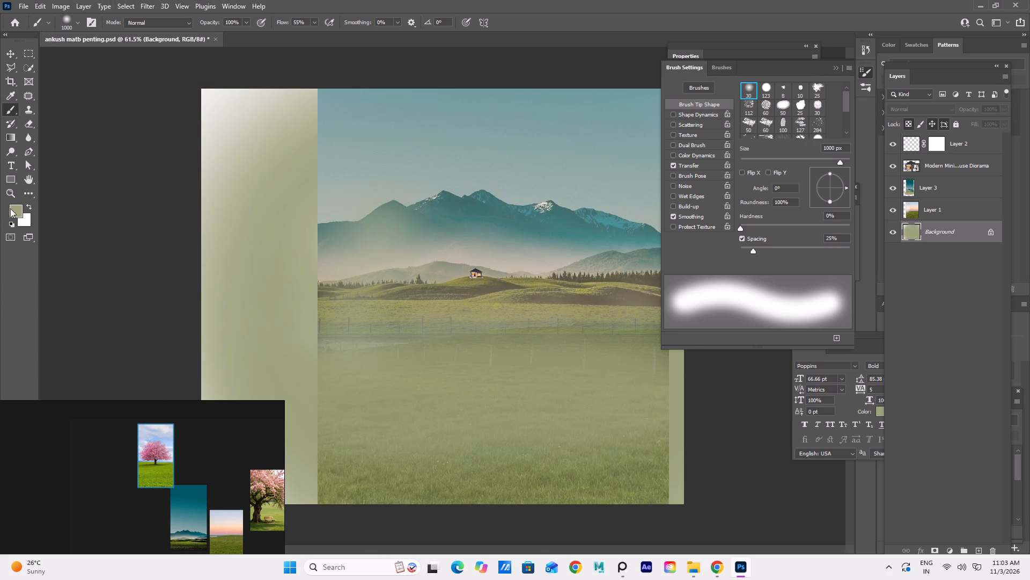
Swap the foreground colour to white and paint soft white on the Background layer across the sky area and lower field.
{"action": "left_click", "coordinate": [26, 205]}
{"action": "left_click_drag", "start_coordinate": [691, 212], "coordinate": [677, 212]}
{"action": "left_click_drag", "start_coordinate": [530, 195], "coordinate": [520, 196]}
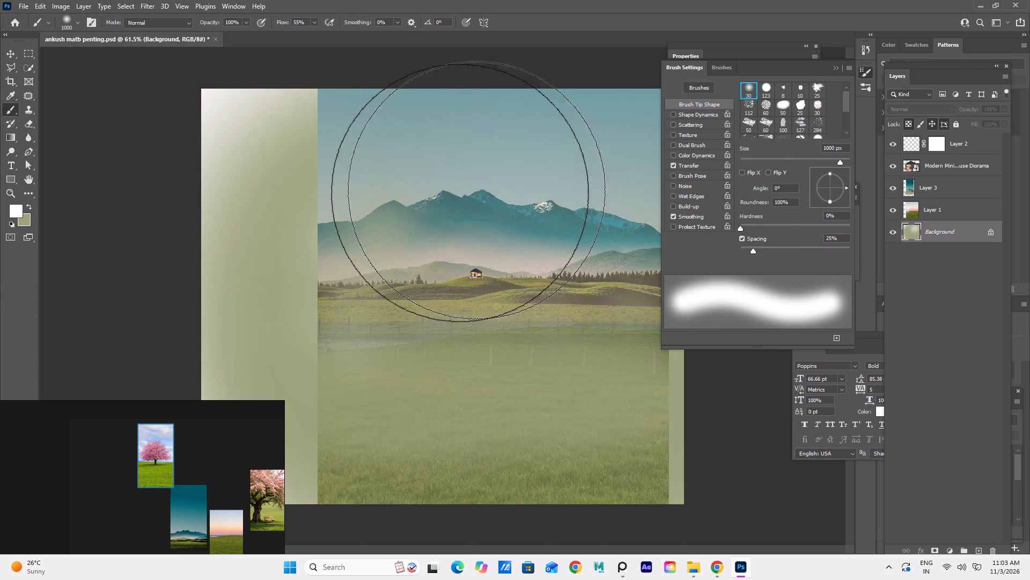
{"action": "left_click_drag", "start_coordinate": [457, 193], "coordinate": [422, 195]}
{"action": "left_click_drag", "start_coordinate": [365, 183], "coordinate": [358, 211]}
{"action": "left_click_drag", "start_coordinate": [390, 385], "coordinate": [389, 393]}
{"action": "left_click_drag", "start_coordinate": [389, 407], "coordinate": [387, 413]}
{"action": "left_click_drag", "start_coordinate": [364, 392], "coordinate": [363, 408]}
{"action": "left_click_drag", "start_coordinate": [401, 426], "coordinate": [424, 437]}
{"action": "left_click_drag", "start_coordinate": [500, 447], "coordinate": [512, 448]}
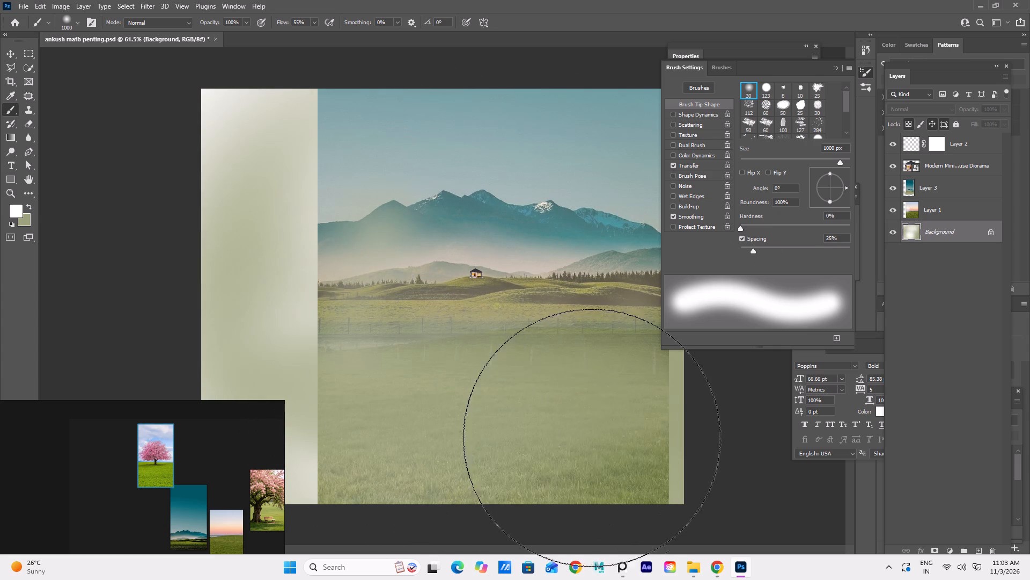
Extend the soft white on the Background layer up the canvas's right side, over the sky and across the middle.
{"action": "left_click", "coordinate": [599, 444]}
{"action": "left_click_drag", "start_coordinate": [585, 362], "coordinate": [583, 345]}
{"action": "left_click_drag", "start_coordinate": [584, 241], "coordinate": [548, 222]}
{"action": "left_click_drag", "start_coordinate": [447, 160], "coordinate": [392, 199]}
{"action": "left_click_drag", "start_coordinate": [442, 302], "coordinate": [509, 310]}
{"action": "left_click_drag", "start_coordinate": [496, 319], "coordinate": [378, 325]}
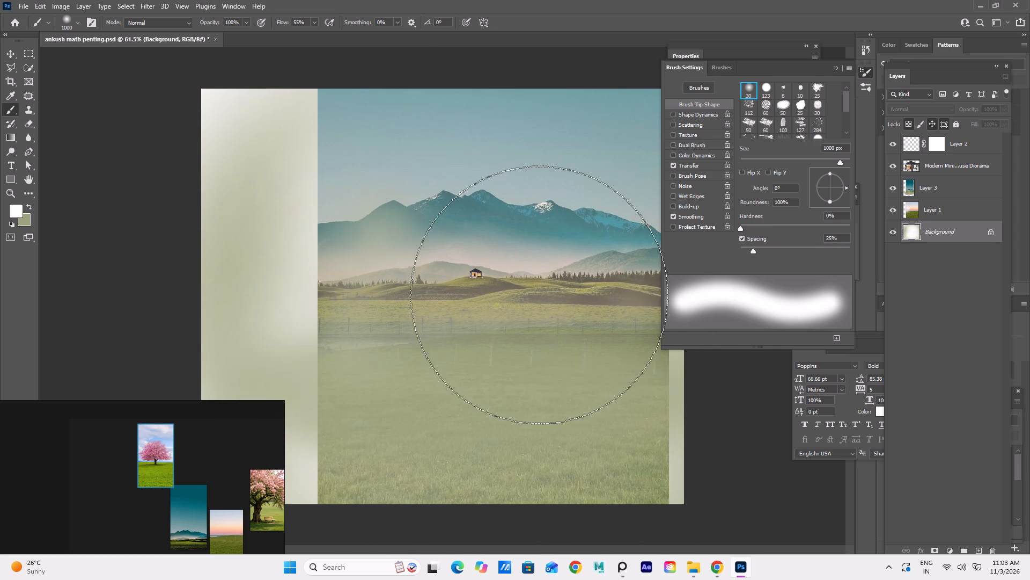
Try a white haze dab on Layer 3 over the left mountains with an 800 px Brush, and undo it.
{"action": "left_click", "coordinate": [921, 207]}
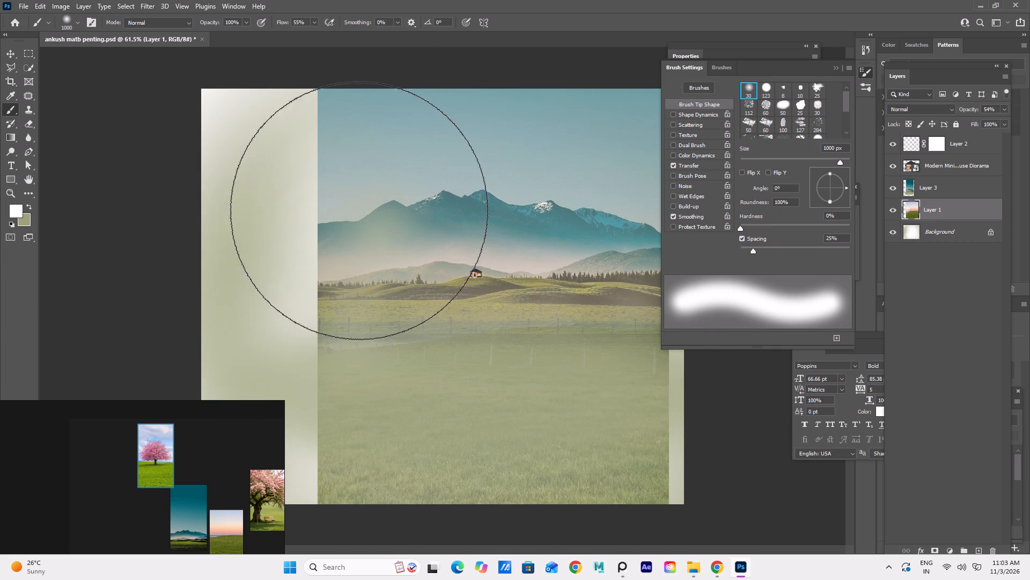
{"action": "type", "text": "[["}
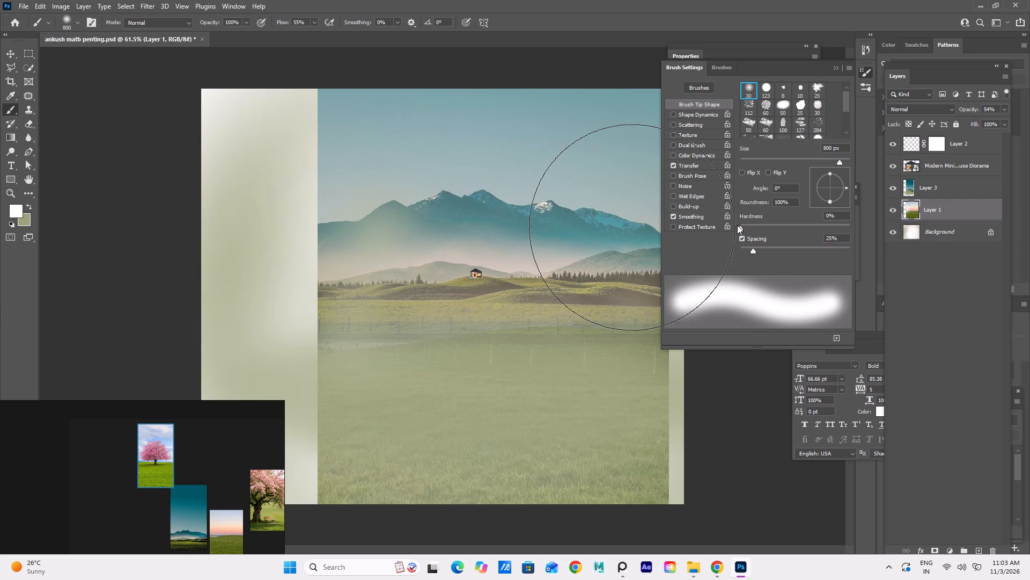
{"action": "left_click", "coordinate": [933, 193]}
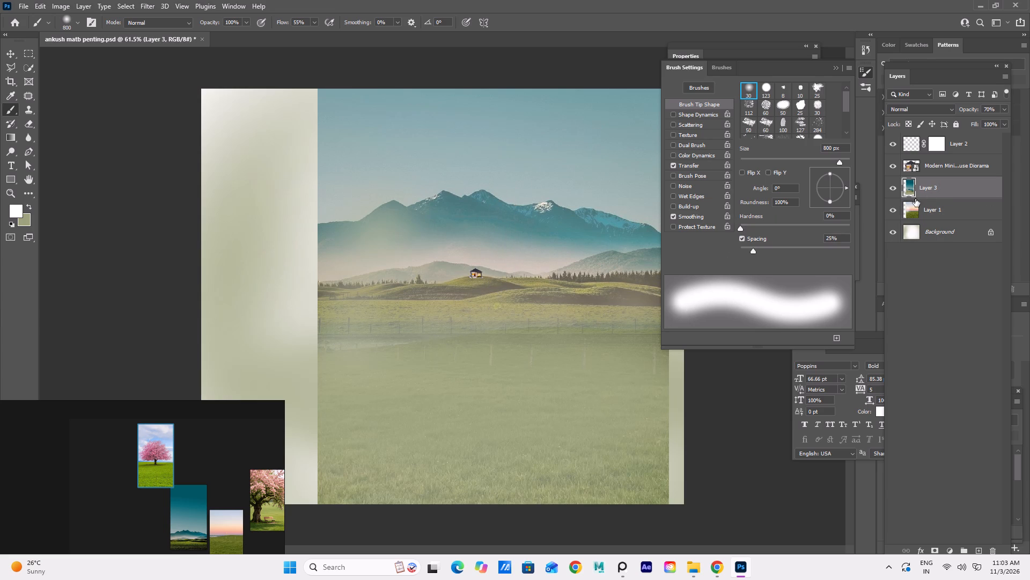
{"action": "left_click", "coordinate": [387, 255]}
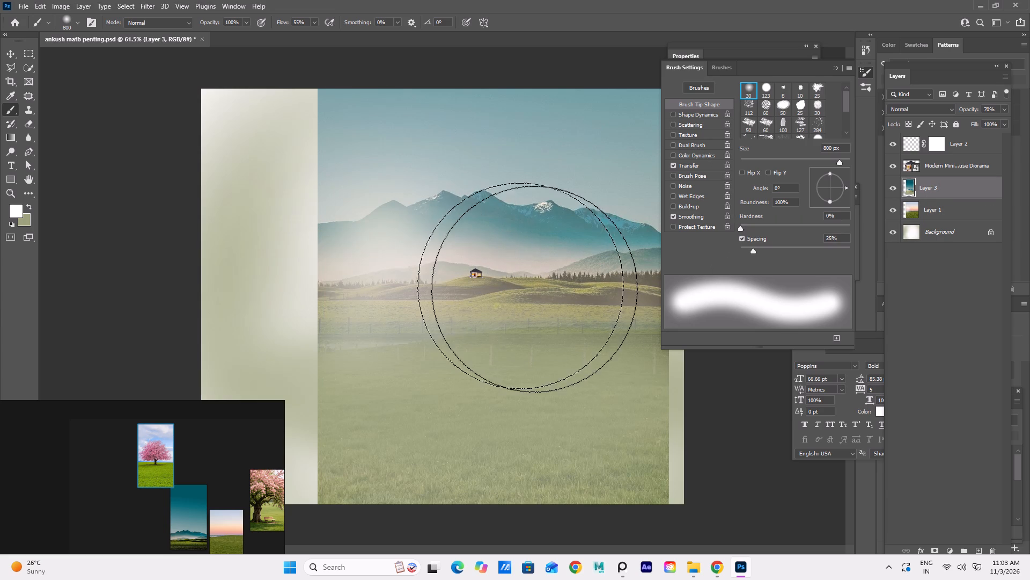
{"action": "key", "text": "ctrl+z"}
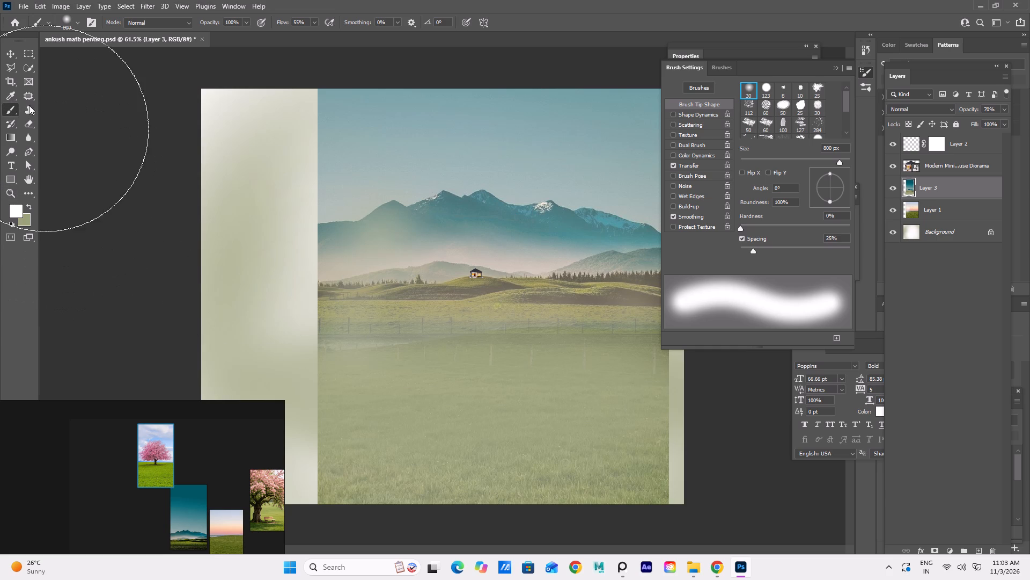
Deselect all layers and sample teal from the central mountain as the foreground colour with the Eyedropper.
{"action": "left_click", "coordinate": [9, 50]}
{"action": "left_click", "coordinate": [123, 118]}
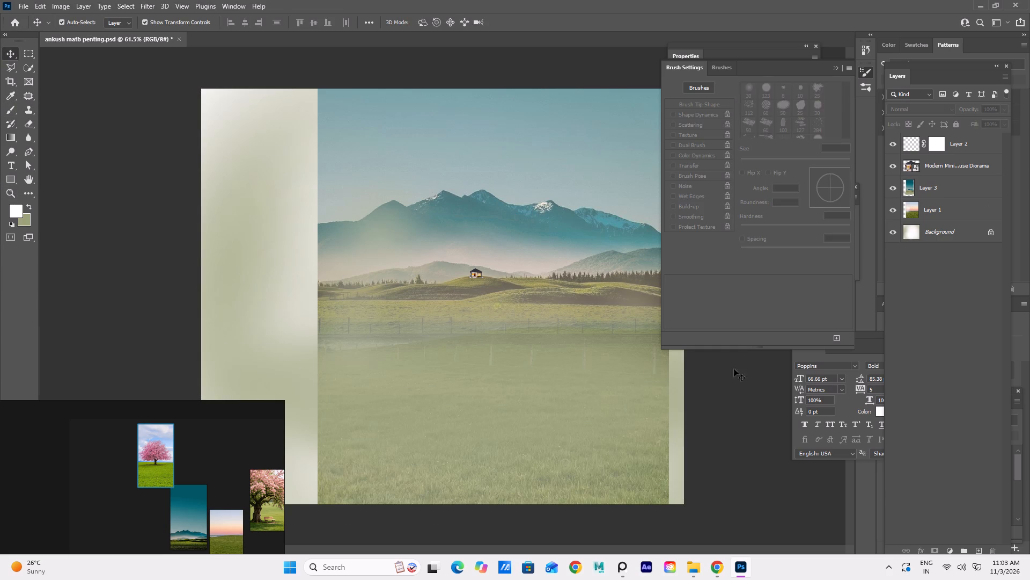
{"action": "scroll", "coordinate": [565, 317], "scroll_direction": "down", "scroll_amount": 5}
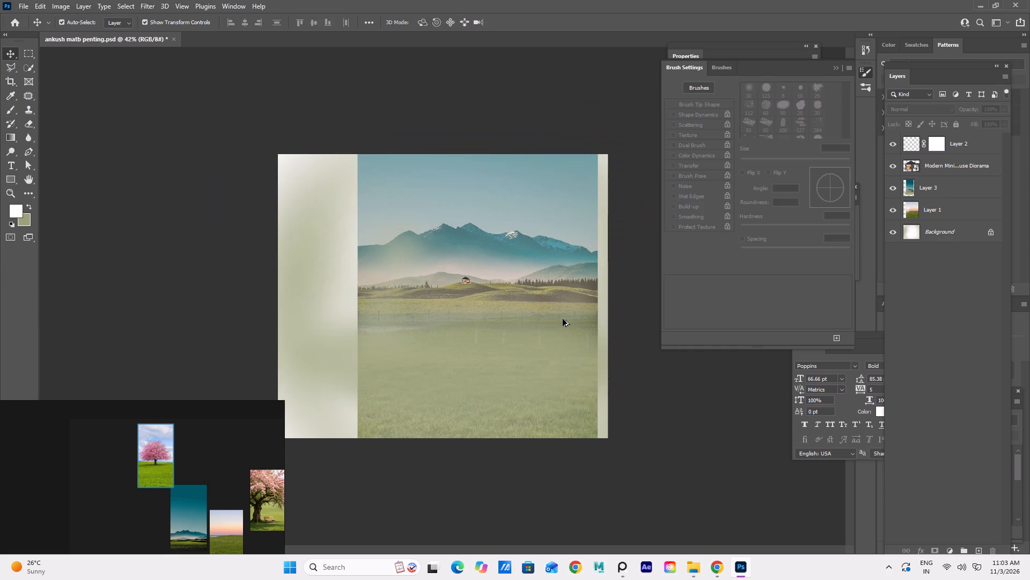
{"action": "scroll", "coordinate": [563, 319], "scroll_direction": "down", "scroll_amount": 1, "text": "alt"}
{"action": "left_click", "coordinate": [733, 430]}
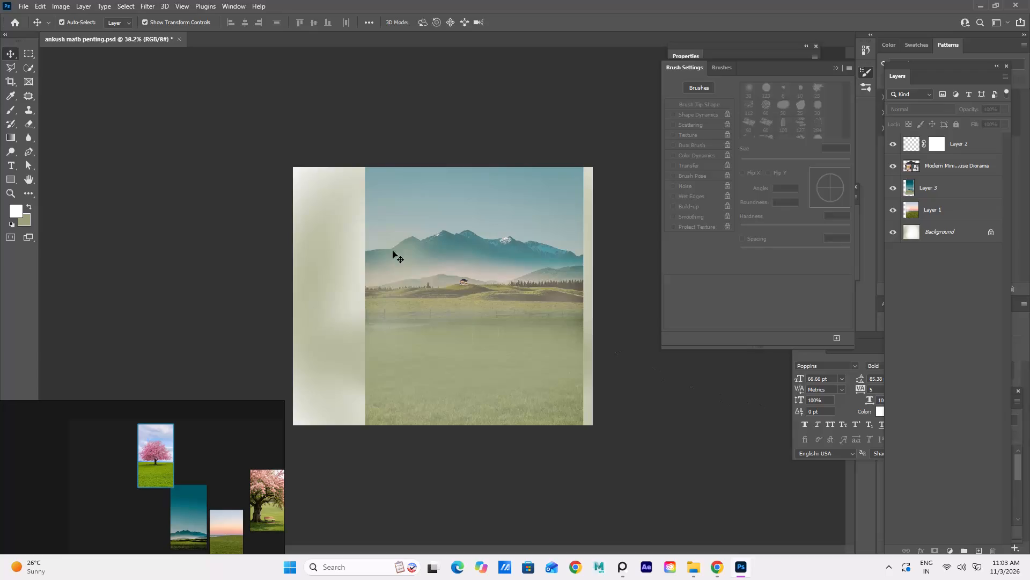
{"action": "left_click", "coordinate": [4, 97]}
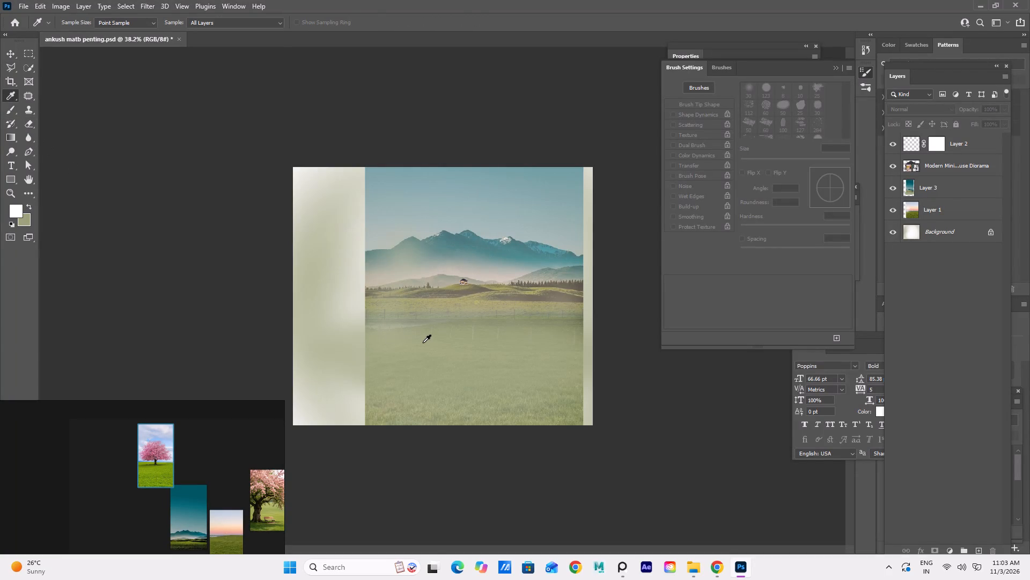
{"action": "key", "text": "i"}
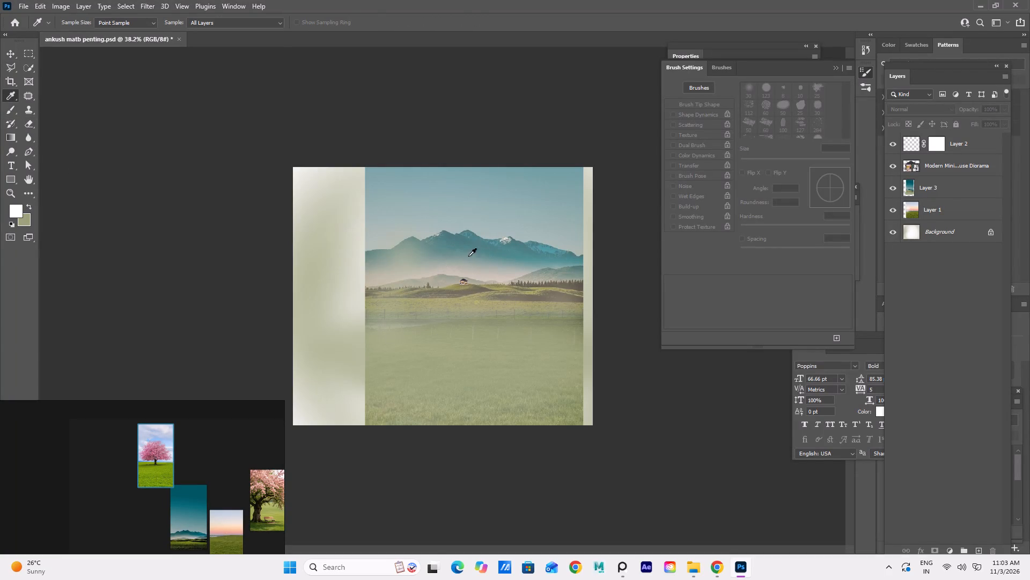
{"action": "left_click", "coordinate": [472, 247]}
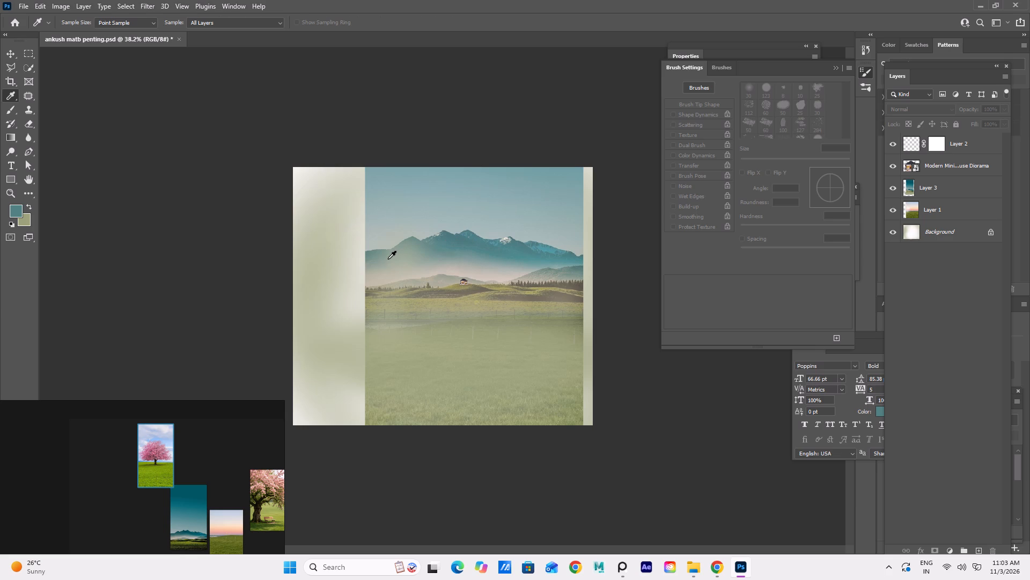
Paint a soft teal dab on Layer 3 over the left mountains with the 800 px Brush, and deselect the layer.
{"action": "key", "text": "v"}
{"action": "key", "text": "b"}
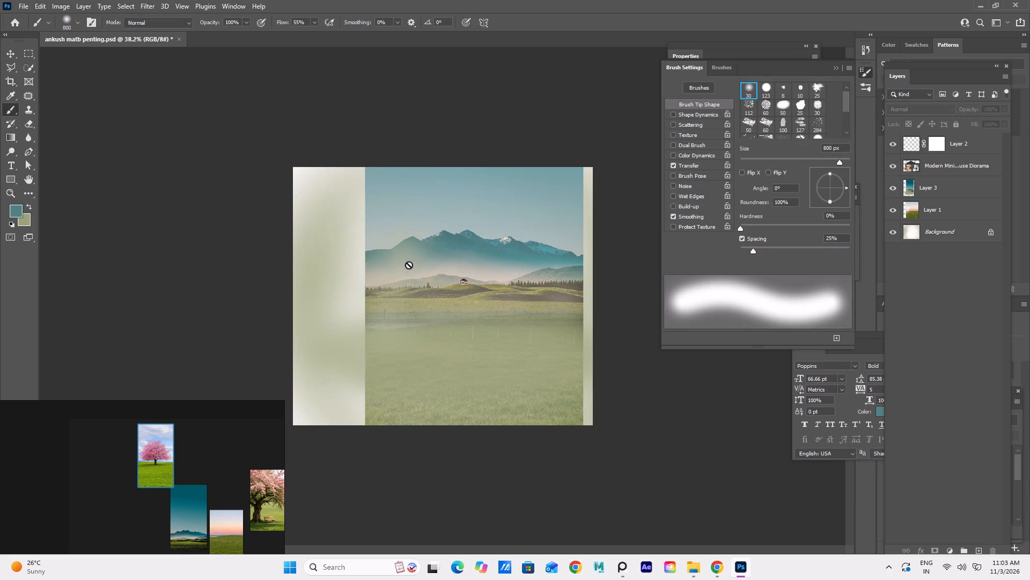
{"action": "left_click", "coordinate": [915, 184]}
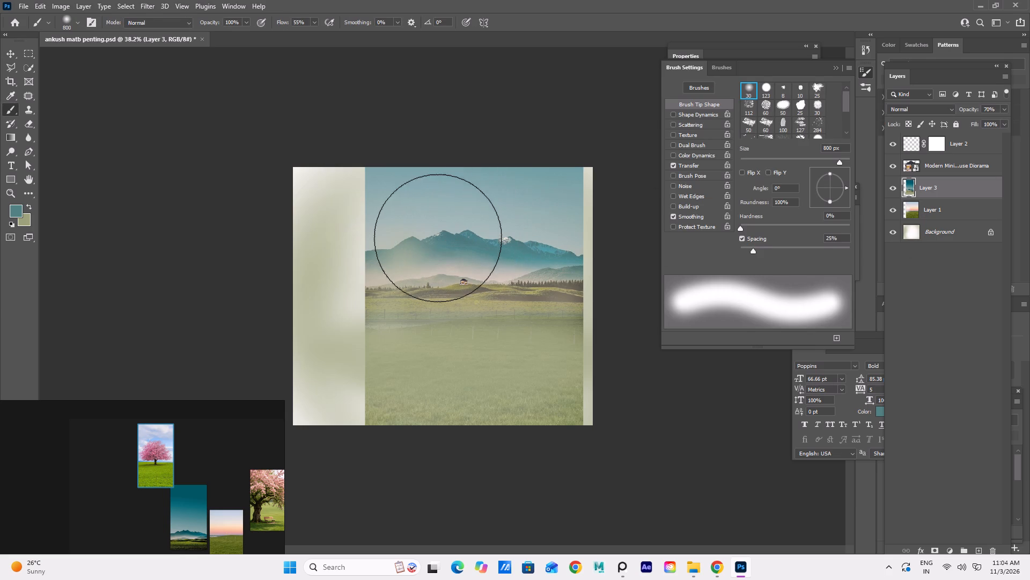
{"action": "left_click", "coordinate": [415, 250]}
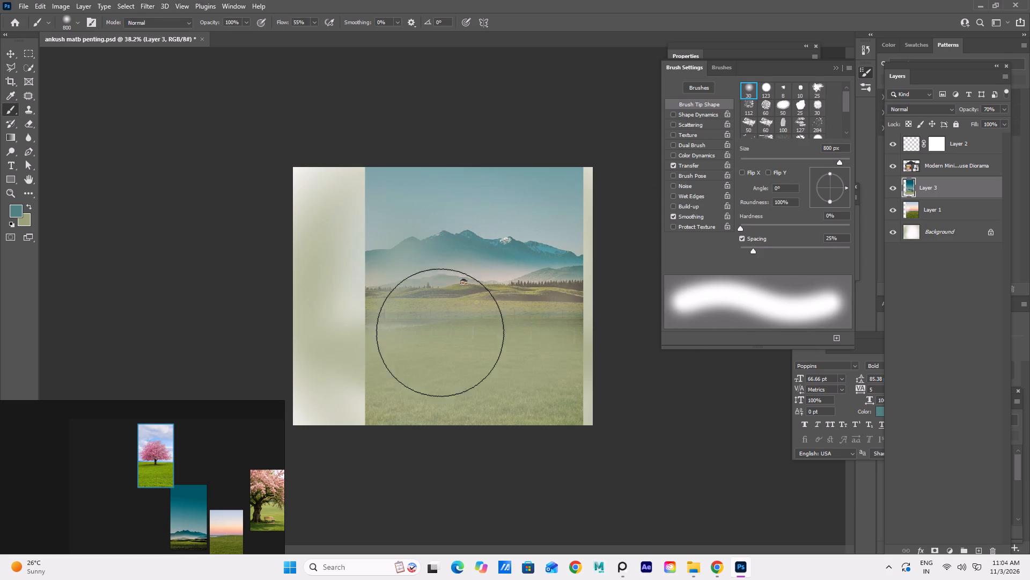
{"action": "left_click", "coordinate": [5, 51]}
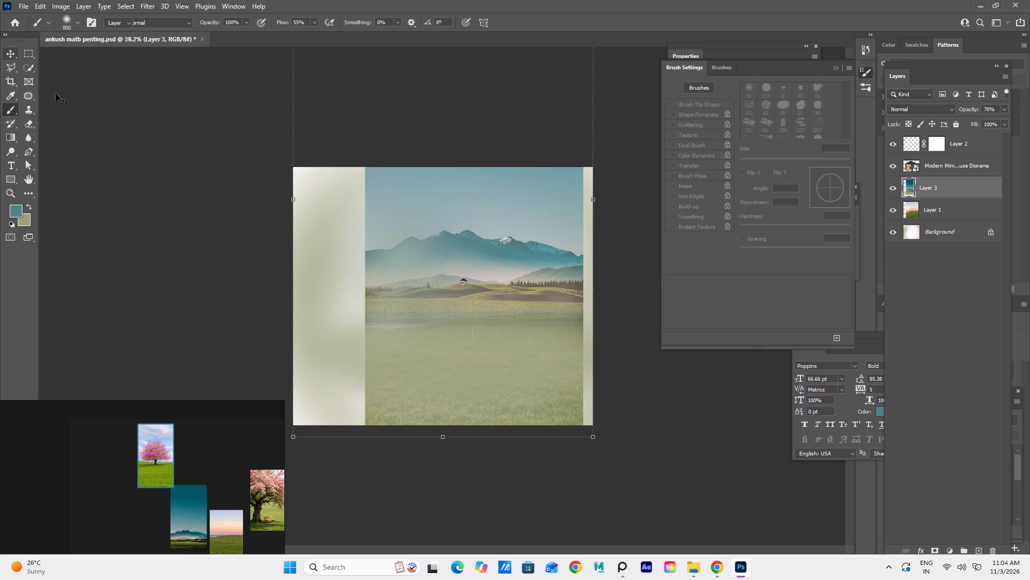
{"action": "left_click", "coordinate": [164, 139]}
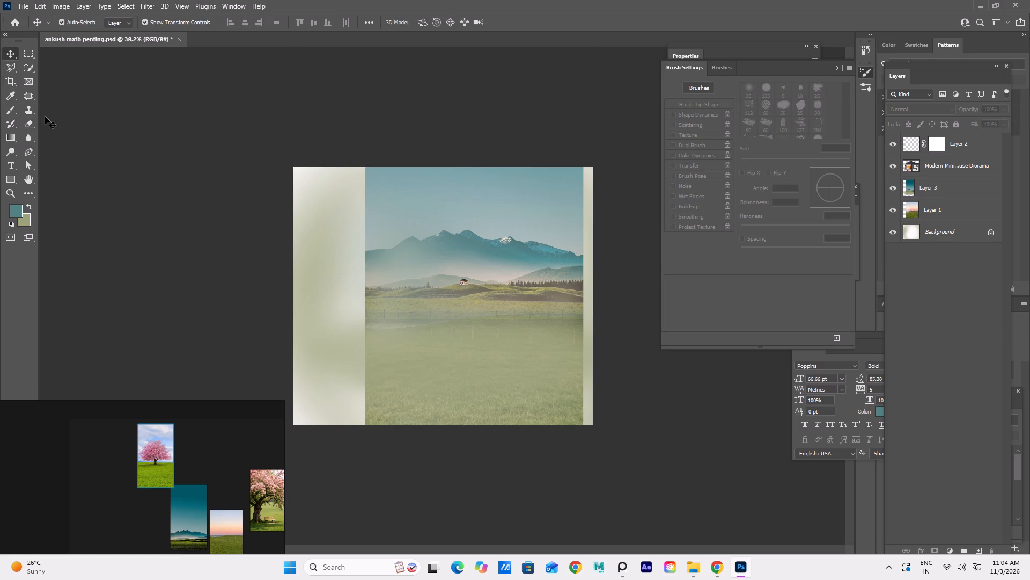
Crop away the pale blank strip on the canvas's left side so it starts at the mountain photo's edge.
{"action": "left_click", "coordinate": [6, 82]}
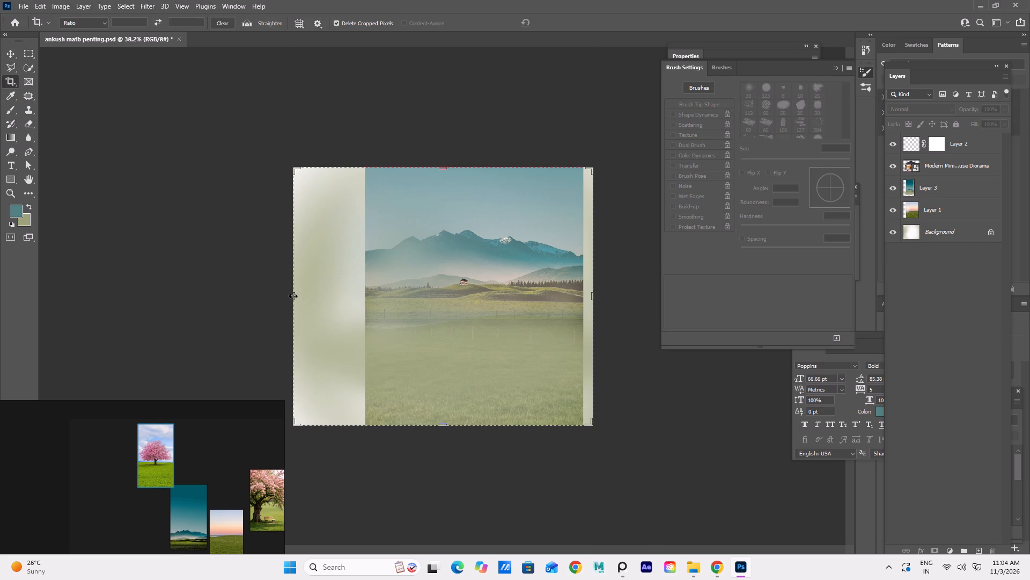
{"action": "left_click_drag", "start_coordinate": [293, 296], "coordinate": [327, 310]}
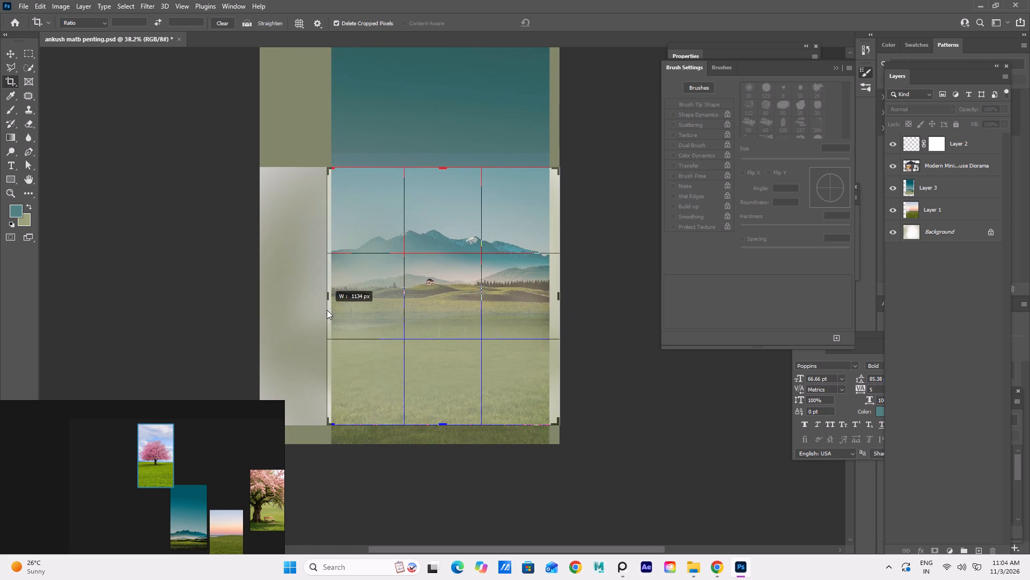
{"action": "left_click_drag", "start_coordinate": [327, 310], "coordinate": [329, 311]}
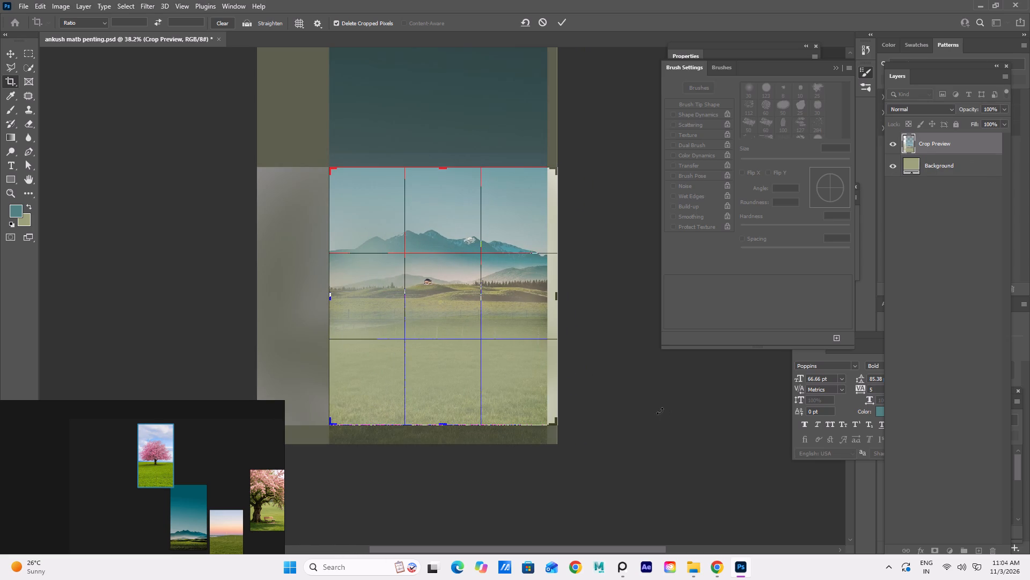
{"action": "left_click", "coordinate": [555, 298]}
{"action": "left_click", "coordinate": [744, 443]}
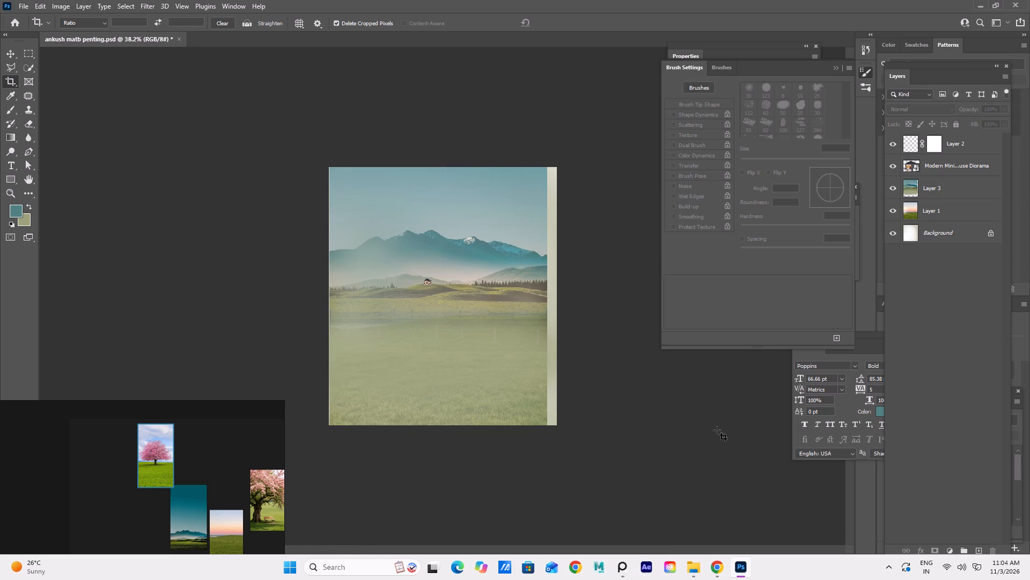
Crop away the narrow pale strip on the canvas's right side, up to the mountain photo's edge.
{"action": "left_click", "coordinate": [557, 315]}
{"action": "left_click", "coordinate": [557, 298]}
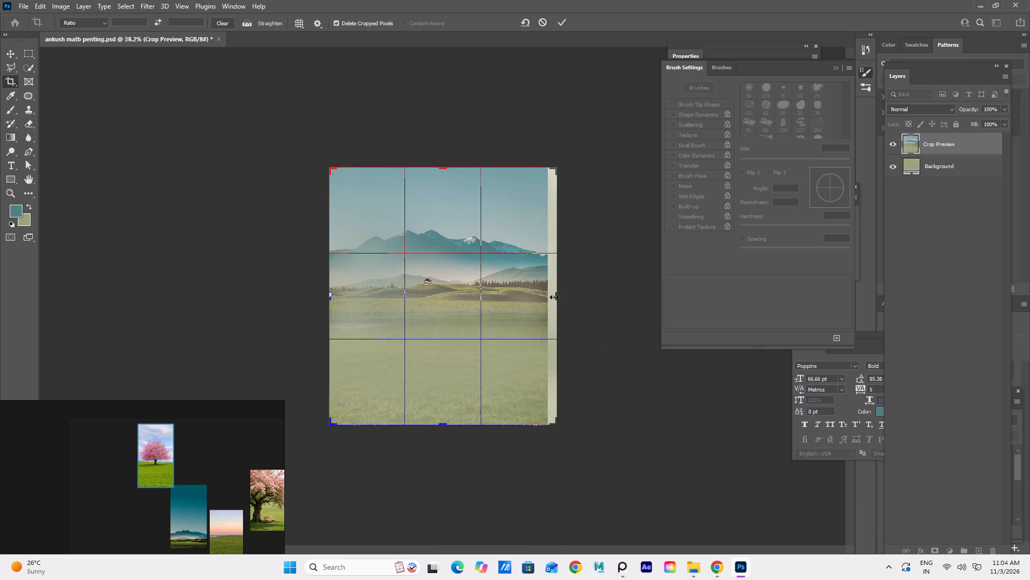
{"action": "left_click", "coordinate": [658, 409]}
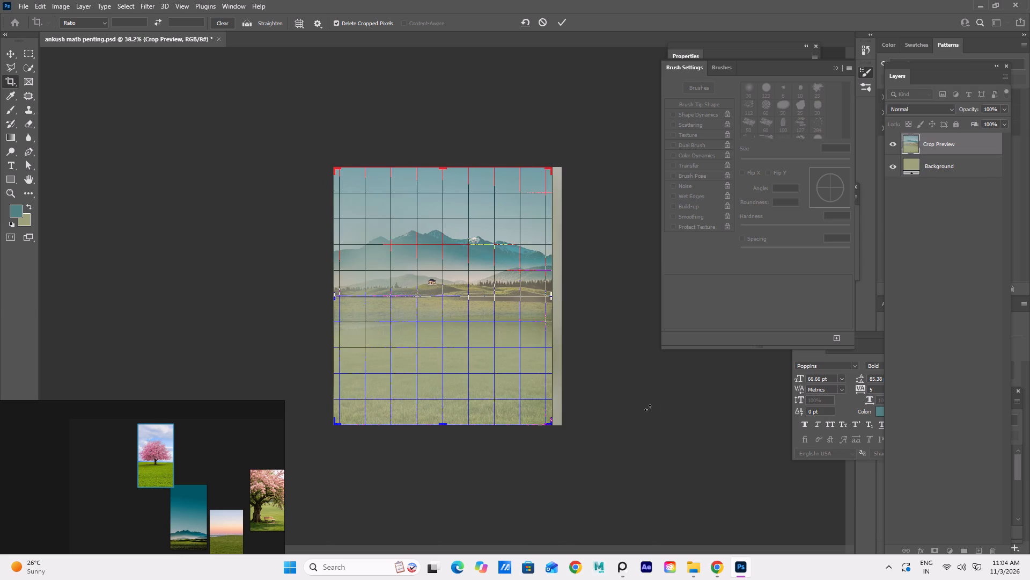
{"action": "left_click", "coordinate": [646, 410]}
{"action": "left_click", "coordinate": [695, 411]}
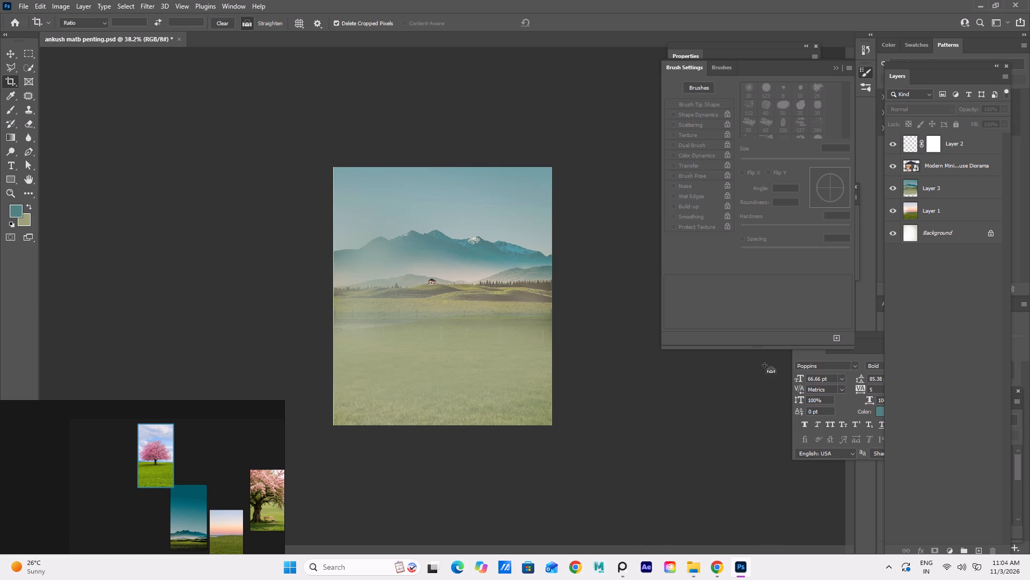
Save the matte painting document and close Photoshop.
{"action": "key", "text": "ctrl+s"}
{"action": "left_click", "coordinate": [1017, 7]}
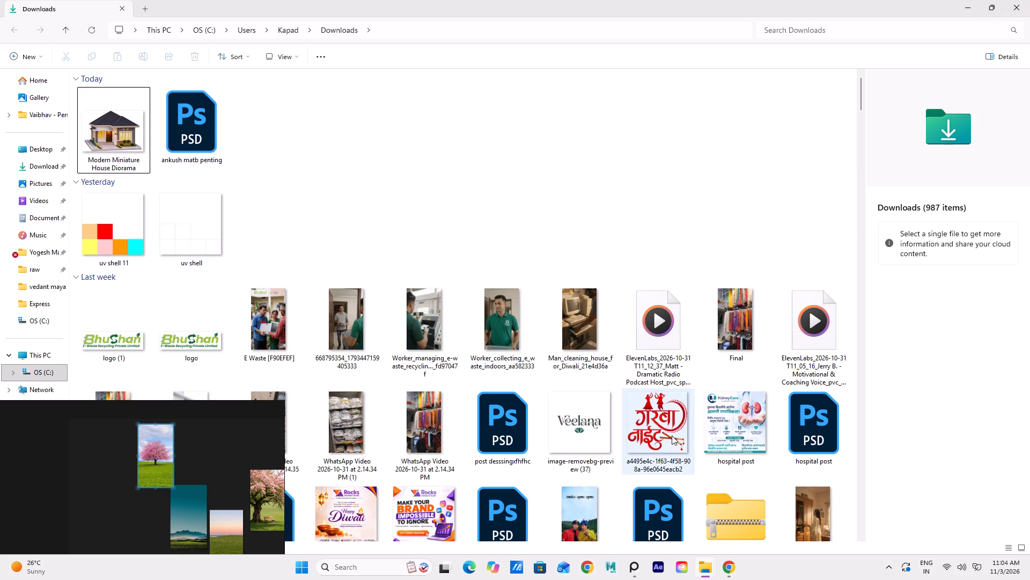
Move the PureRef reference board aside, partly off the edge of the desktop.
{"action": "right_click_drag", "start_coordinate": [219, 450], "coordinate": [189, 464]}
{"action": "right_click_drag", "start_coordinate": [189, 464], "coordinate": [74, 428]}
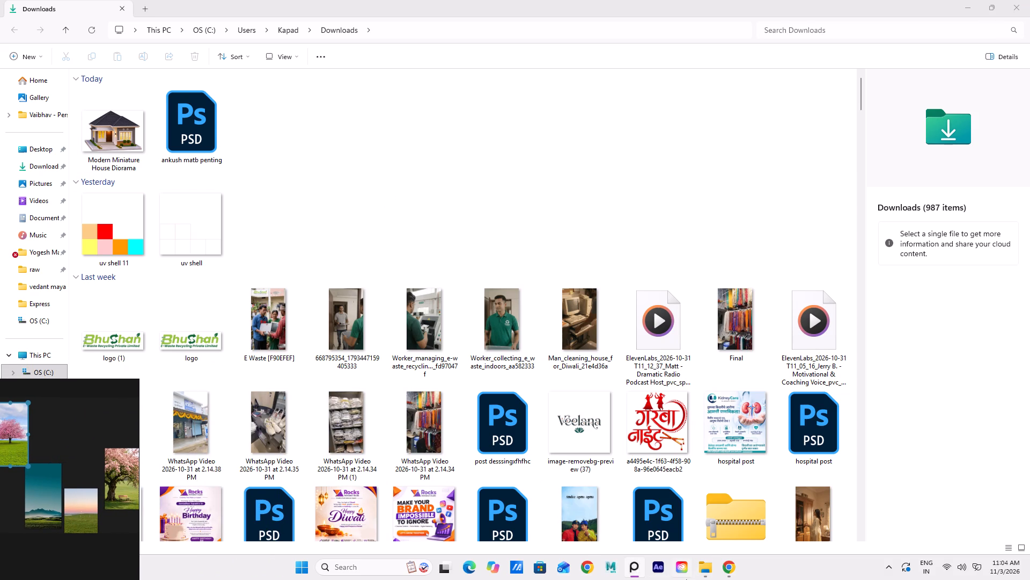
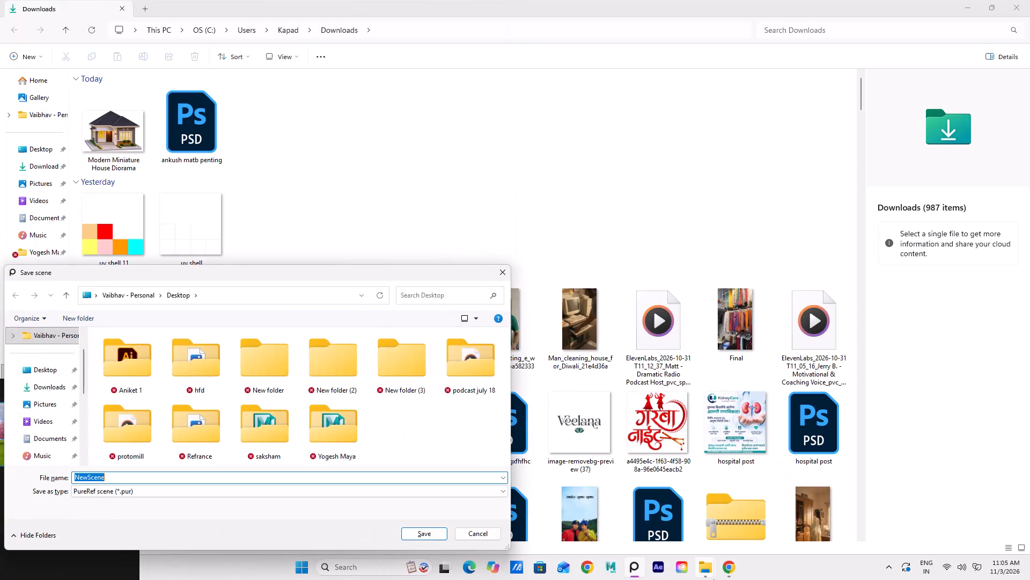
Dismiss the PureRef scene-saving dialog without saving the reference board.
{"action": "left_click", "coordinate": [506, 263]}
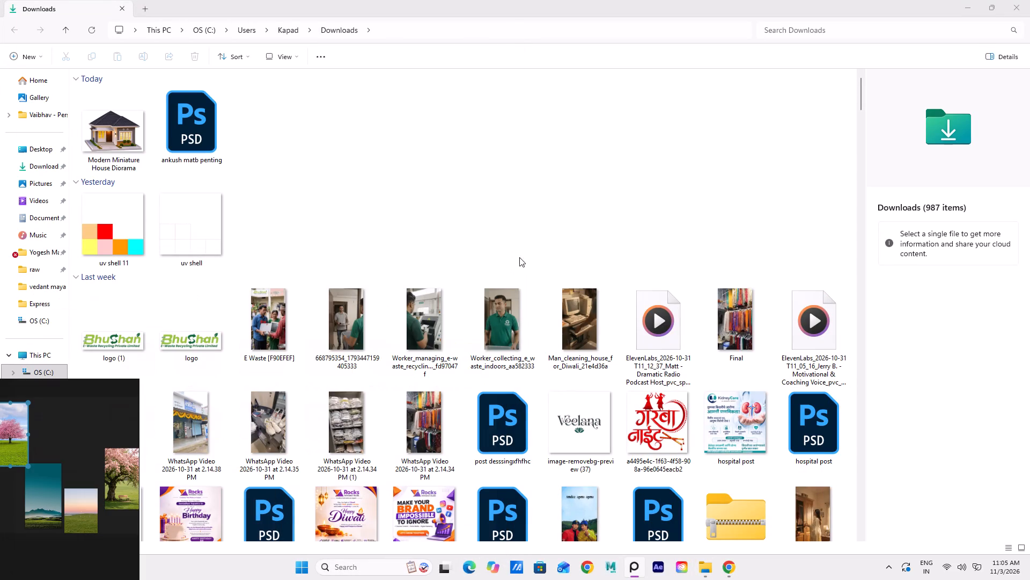
{"action": "left_click", "coordinate": [644, 166]}
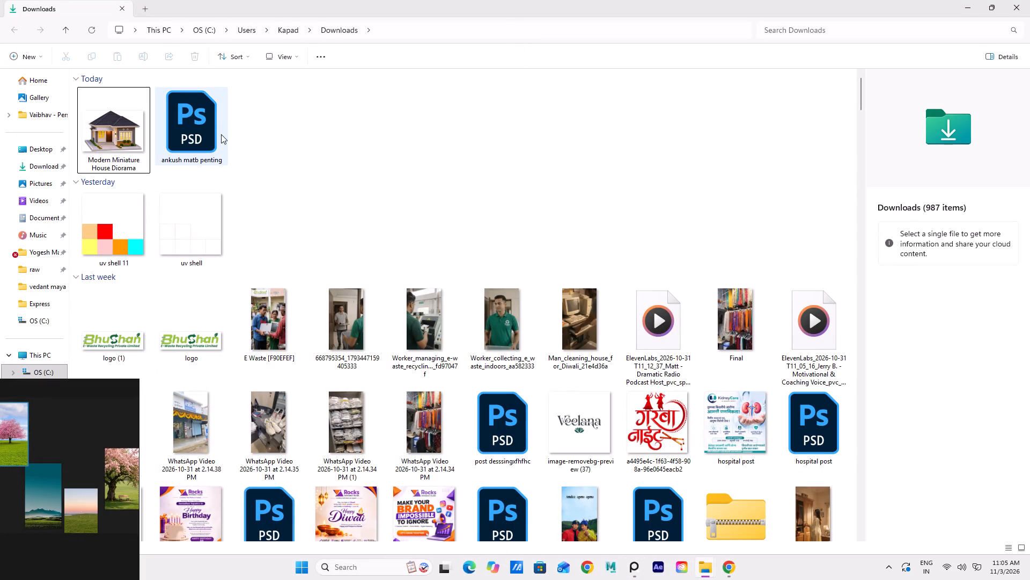
{"action": "left_click", "coordinate": [221, 134]}
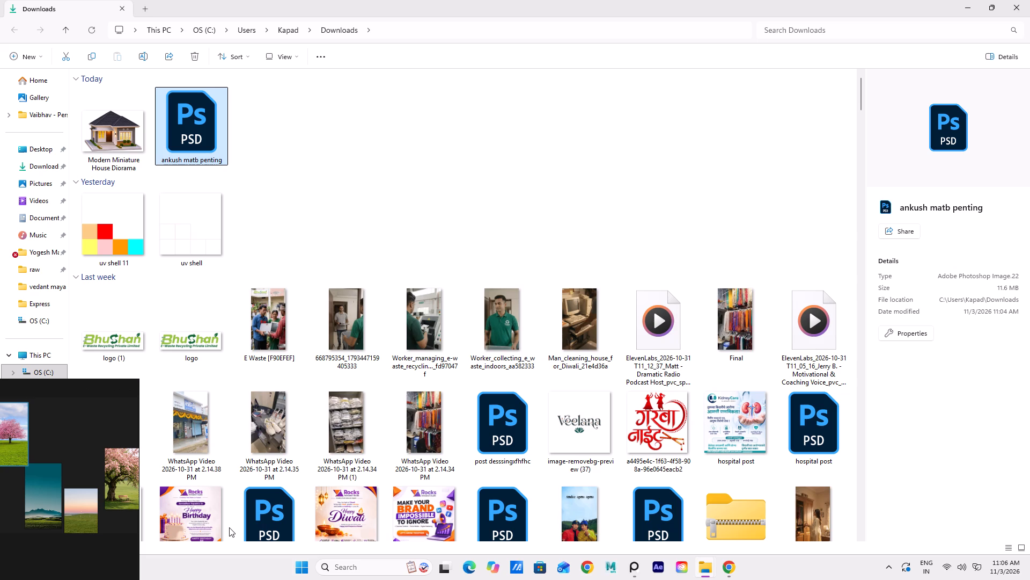
Move the PureRef reference board further into the desktop's bottom-left corner, clear of the folder tree.
{"action": "right_click_drag", "start_coordinate": [93, 338], "coordinate": [72, 393]}
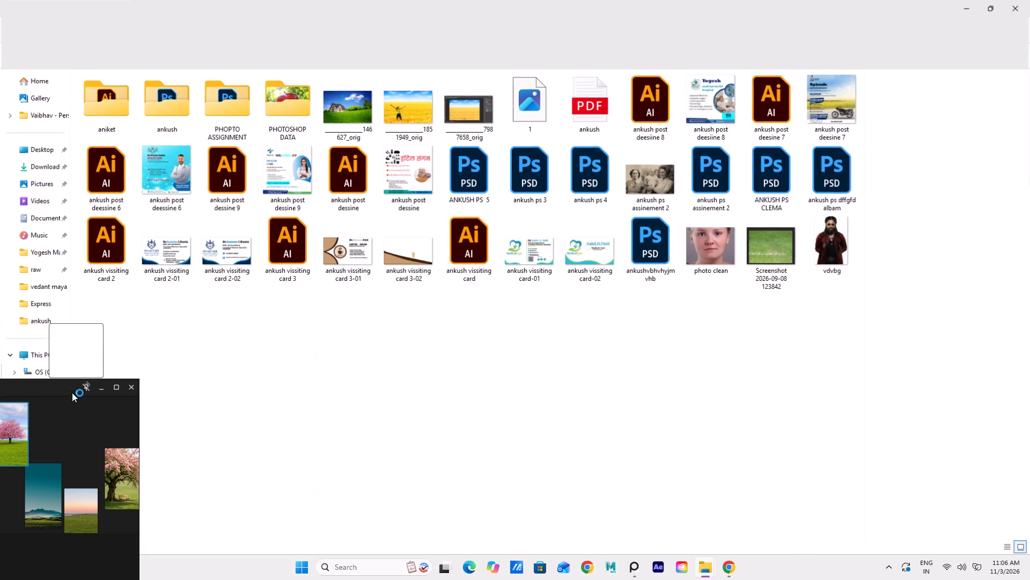
{"action": "right_click_drag", "start_coordinate": [72, 393], "coordinate": [71, 397]}
{"action": "right_click_drag", "start_coordinate": [79, 426], "coordinate": [49, 556]}
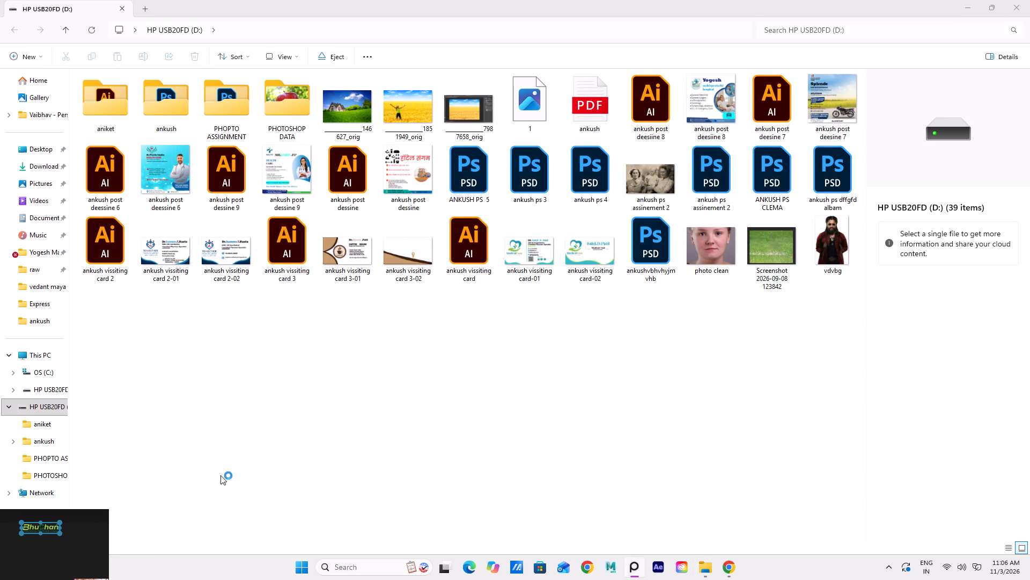
{"action": "left_click_drag", "start_coordinate": [220, 475], "coordinate": [221, 464]}
Copy the "ankush matb penting" PSD from Downloads into the PHOPTO ASSIGNMENT folder on the HP USB20FD (D:) drive.
{"action": "left_click", "coordinate": [42, 171]}
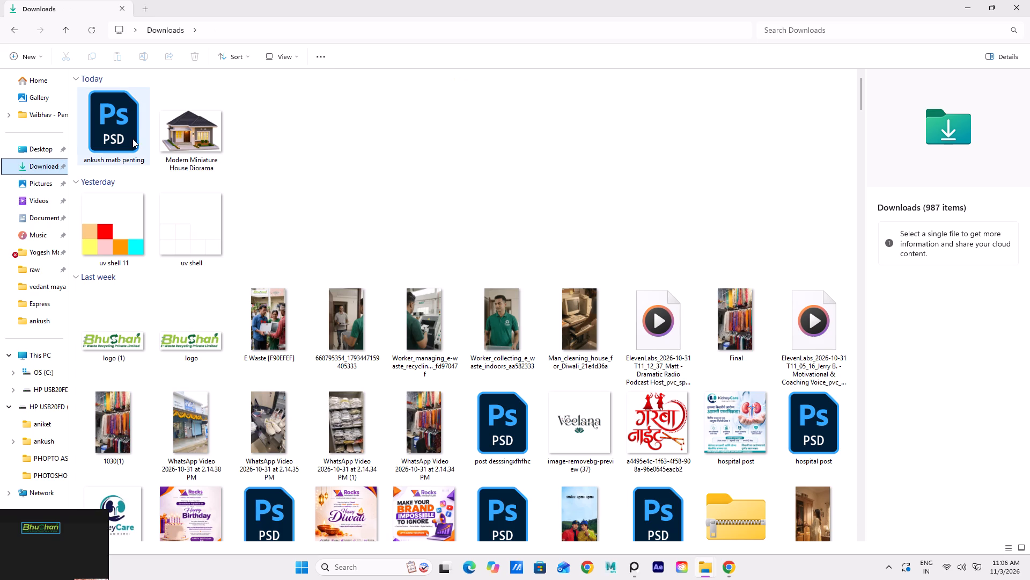
{"action": "left_click", "coordinate": [128, 133]}
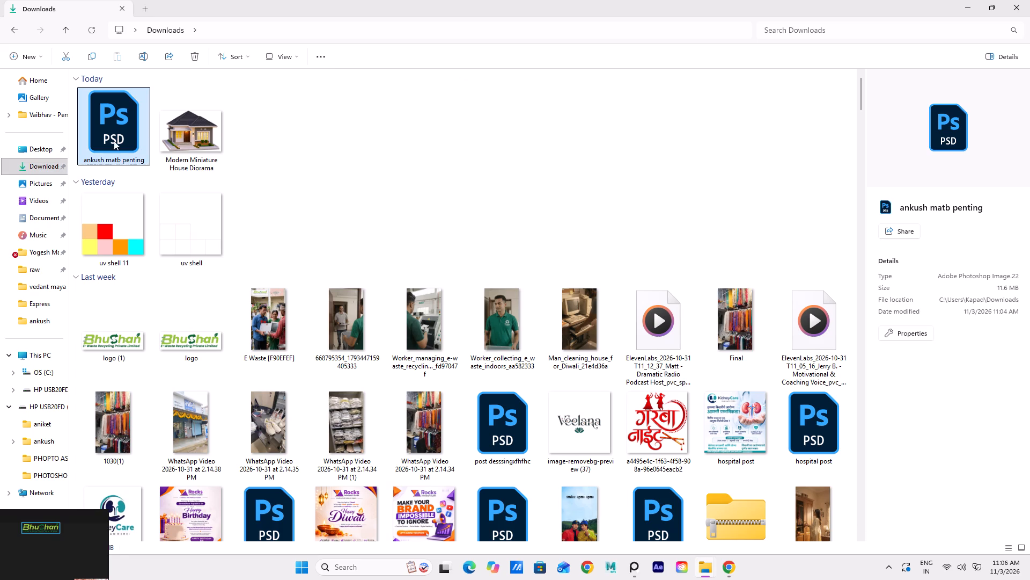
{"action": "key", "text": "ctrl+c"}
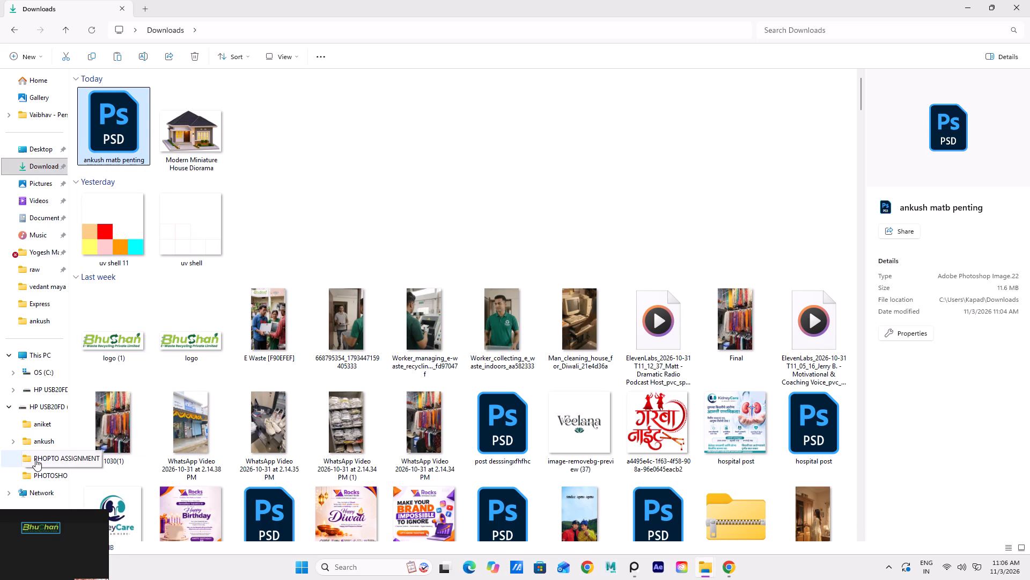
{"action": "left_click", "coordinate": [35, 455]}
{"action": "left_click", "coordinate": [119, 211]}
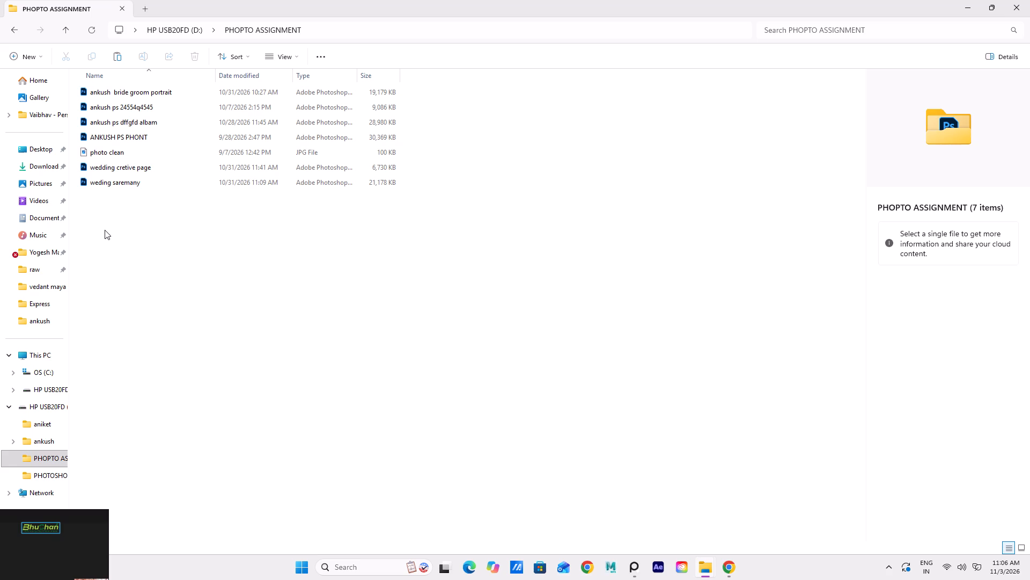
{"action": "key", "text": "ctrl+v"}
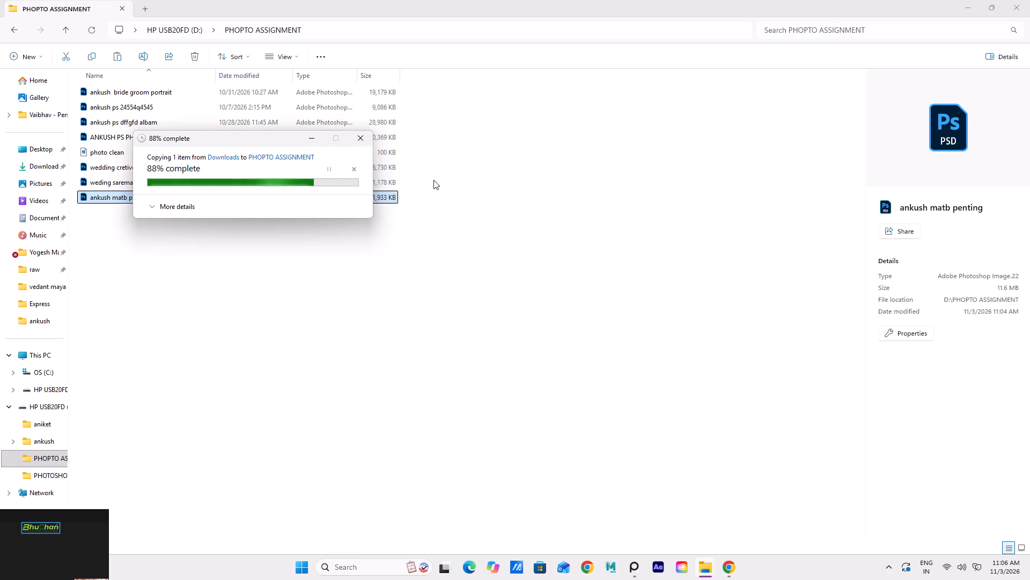
Close both File Explorer windows, PHOPTO ASSIGNMENT and Downloads.
{"action": "left_click", "coordinate": [1015, 28]}
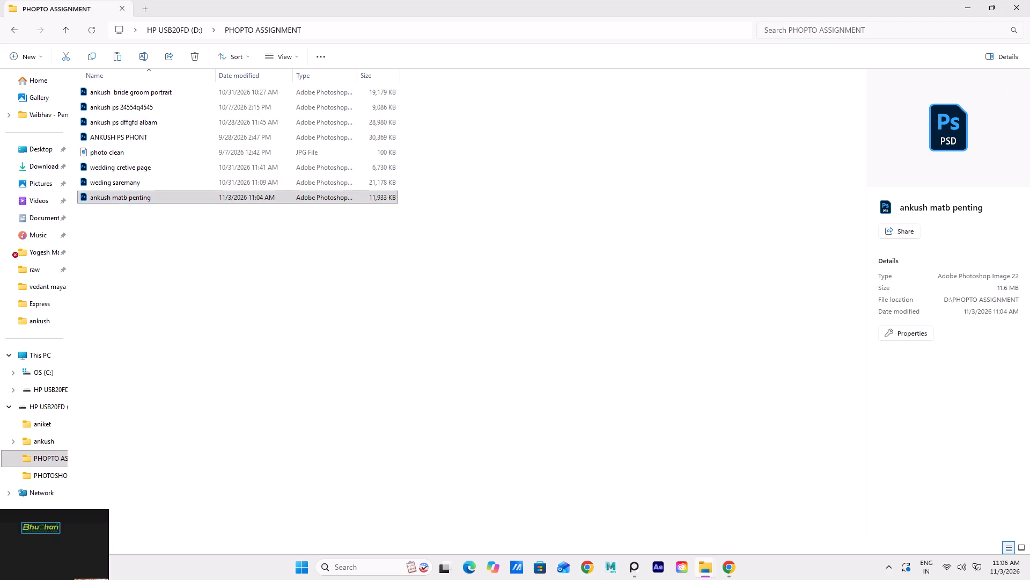
{"action": "left_click", "coordinate": [1007, 4]}
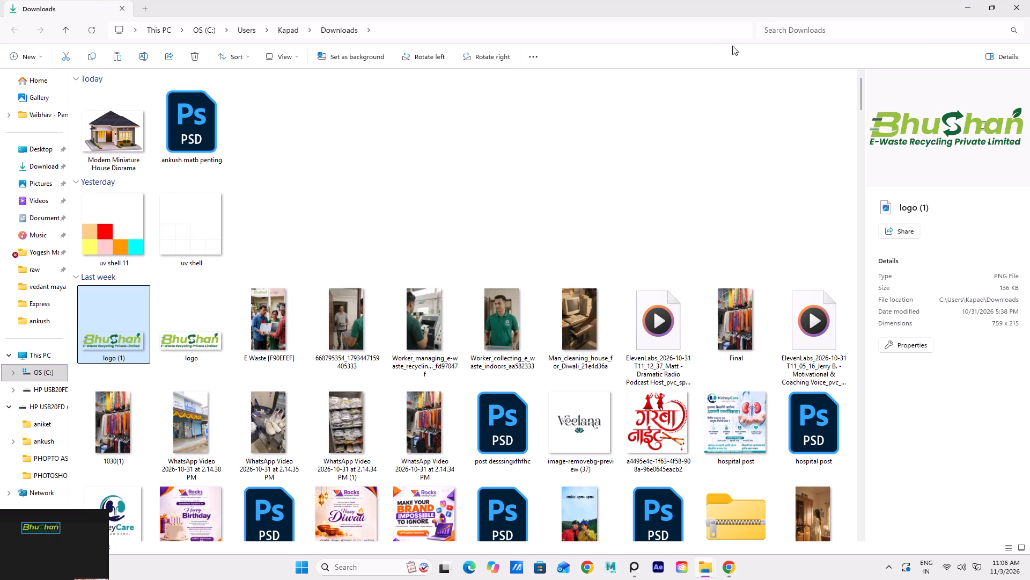
{"action": "left_click", "coordinate": [1016, 3]}
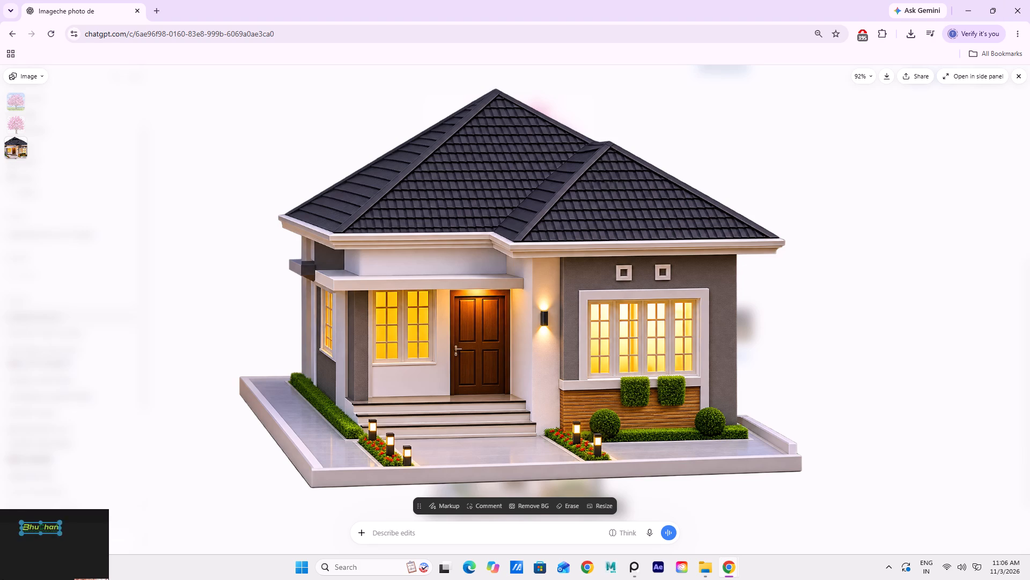
Close all open Chrome windows, including the ChatGPT house image, Pinterest and YouTube, down to the bare desktop.
{"action": "left_click", "coordinate": [1024, 18]}
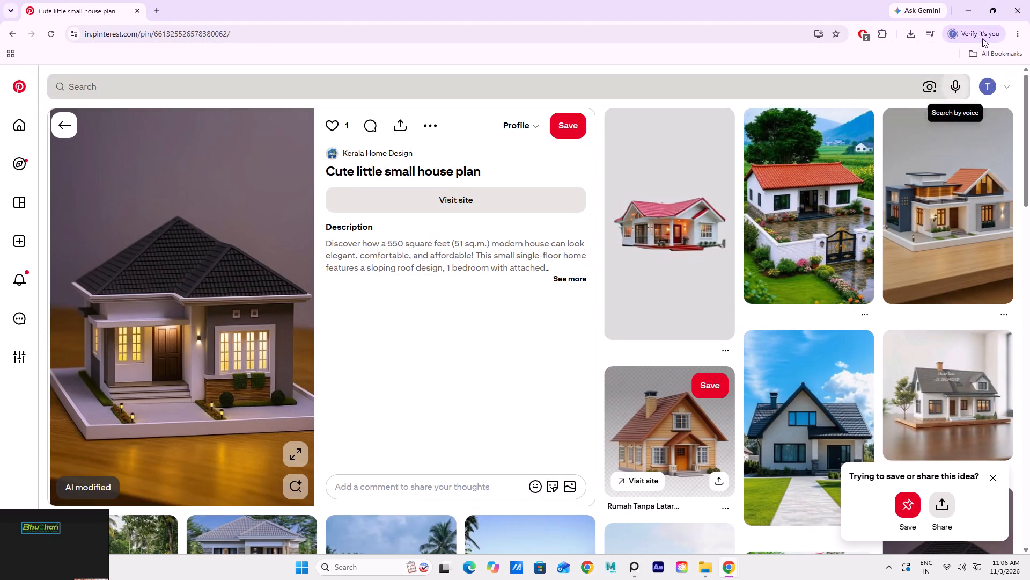
{"action": "left_click", "coordinate": [1019, 3]}
{"action": "left_click", "coordinate": [1019, 3]}
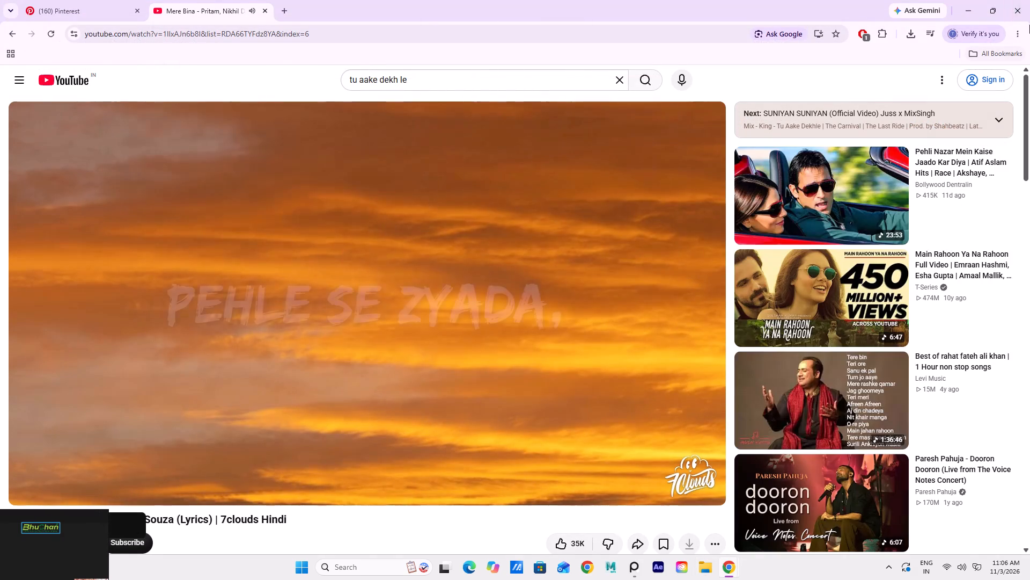
{"action": "left_click", "coordinate": [1024, 10]}
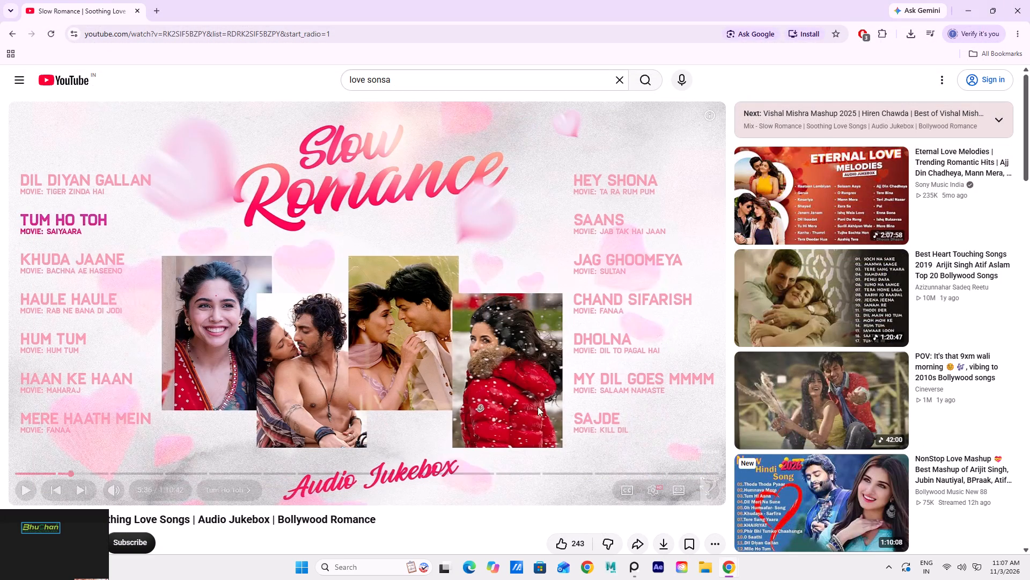
{"action": "left_click", "coordinate": [1029, 0]}
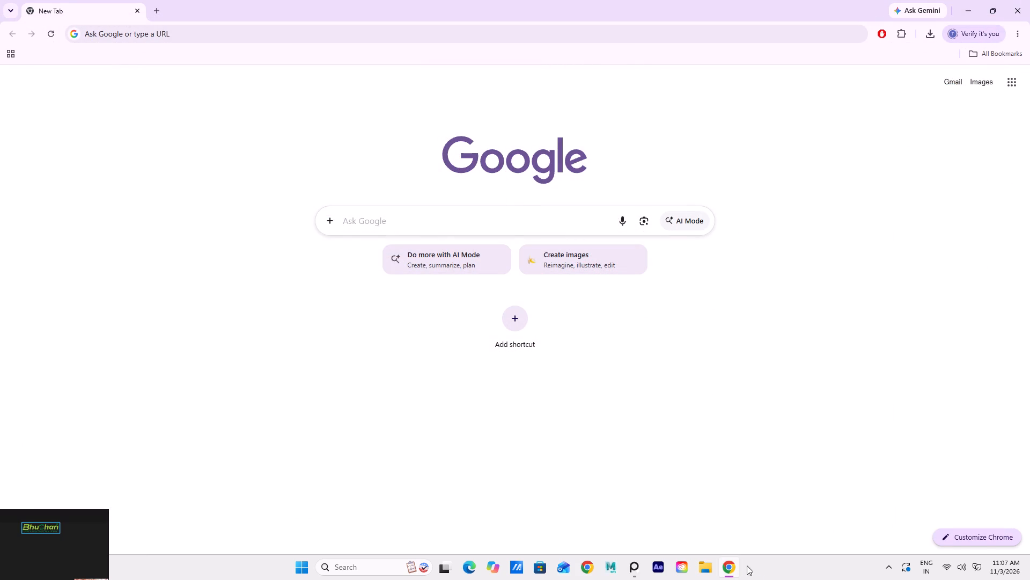
{"action": "left_click", "coordinate": [1005, 19]}
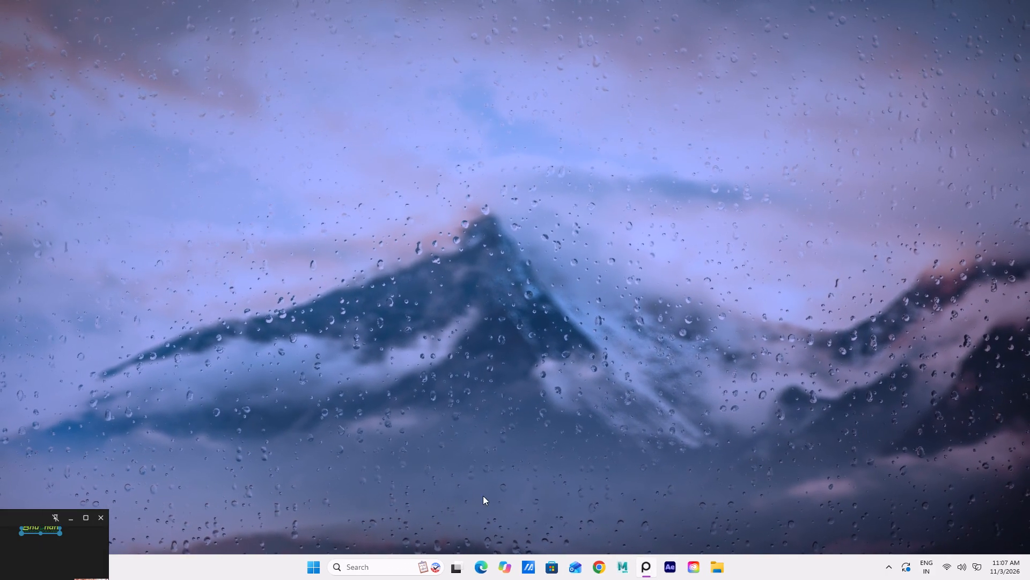
Open a fresh Chrome window, search Google for pinterest and go to the Pinterest site.
{"action": "left_click", "coordinate": [600, 565]}
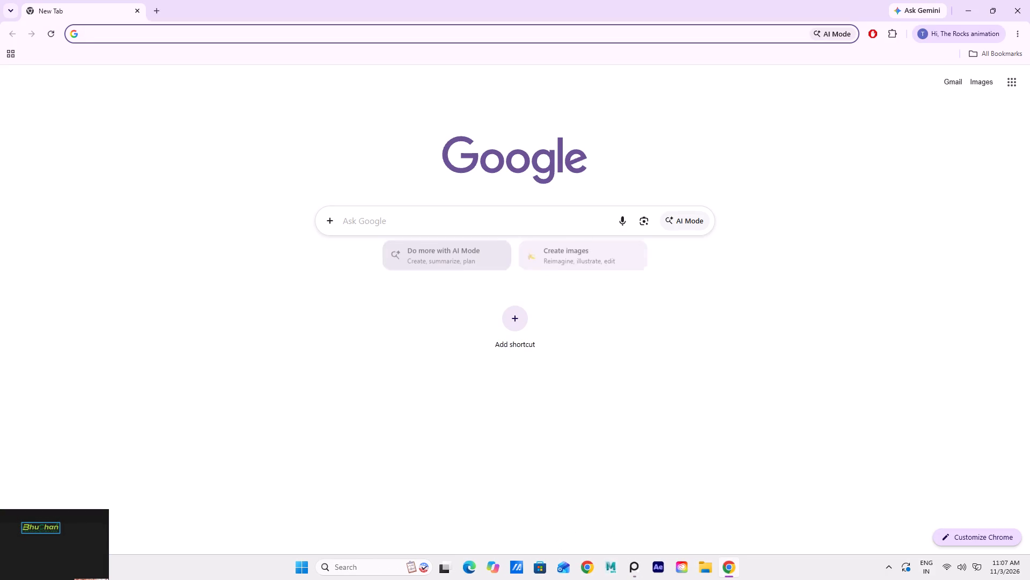
{"action": "left_click", "coordinate": [388, 223]}
{"action": "left_click", "coordinate": [357, 276]}
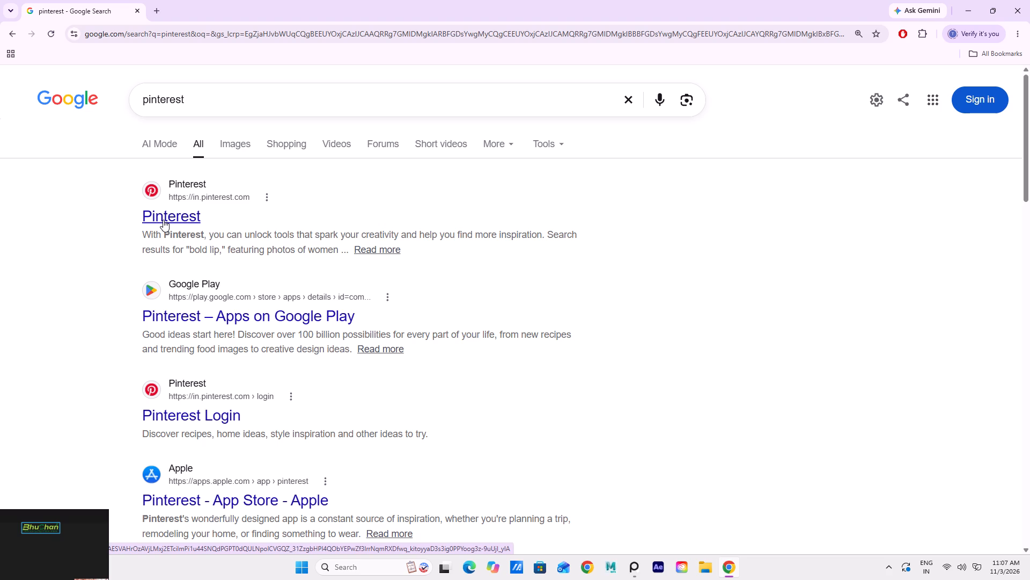
{"action": "left_click", "coordinate": [187, 204]}
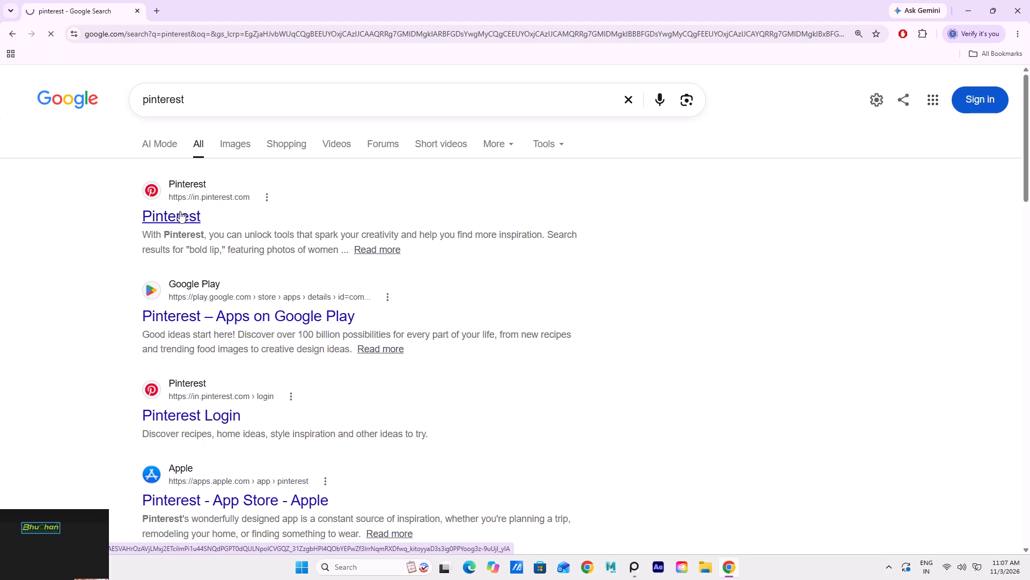
{"action": "left_click", "coordinate": [180, 211]}
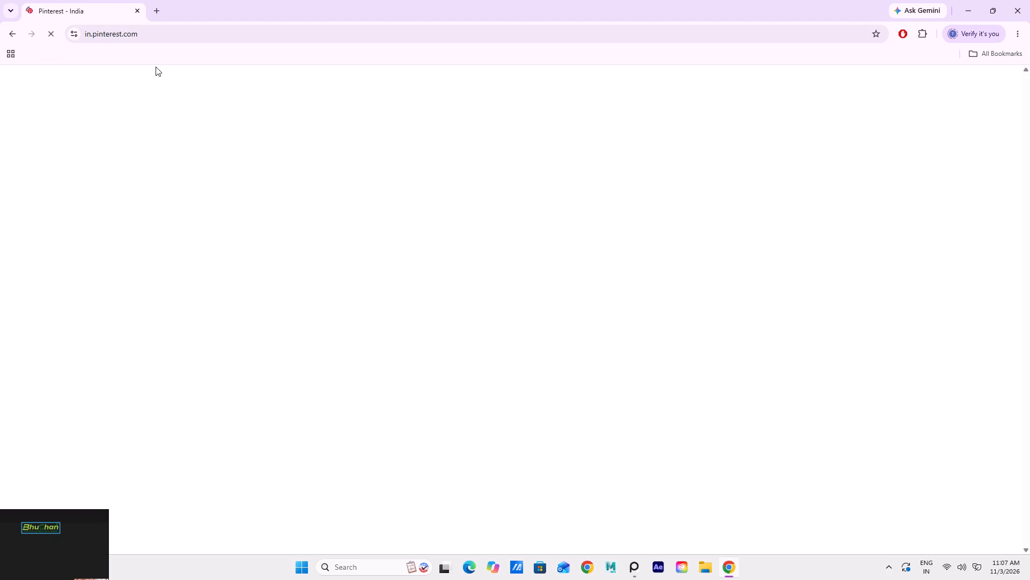
Start a Pinterest search by entering "land".
{"action": "left_click", "coordinate": [120, 92]}
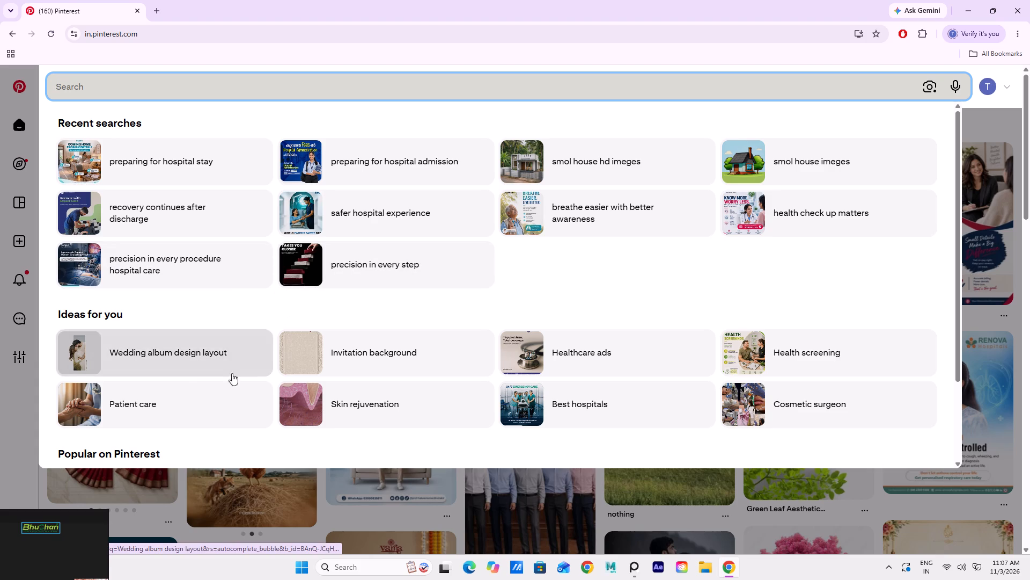
{"action": "scroll", "coordinate": [517, 401], "scroll_direction": "down", "scroll_amount": 5}
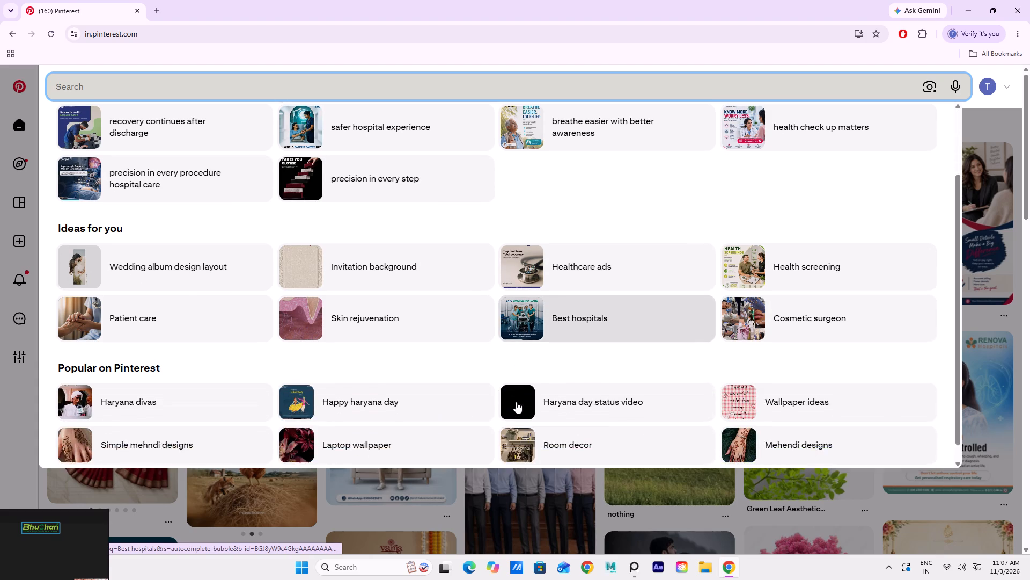
{"action": "scroll", "coordinate": [511, 402], "scroll_direction": "up", "scroll_amount": 5}
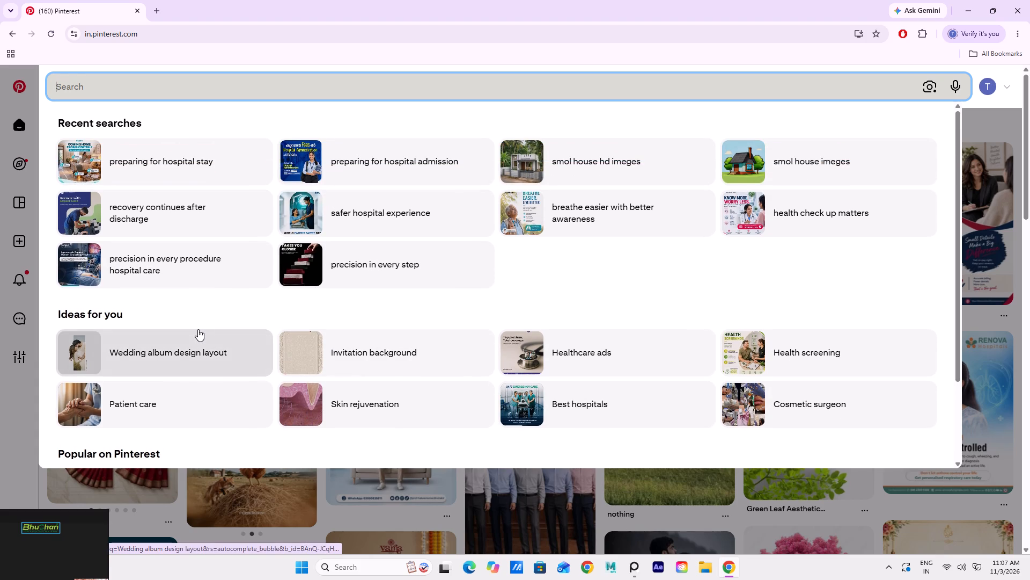
{"action": "type", "text": "la"}
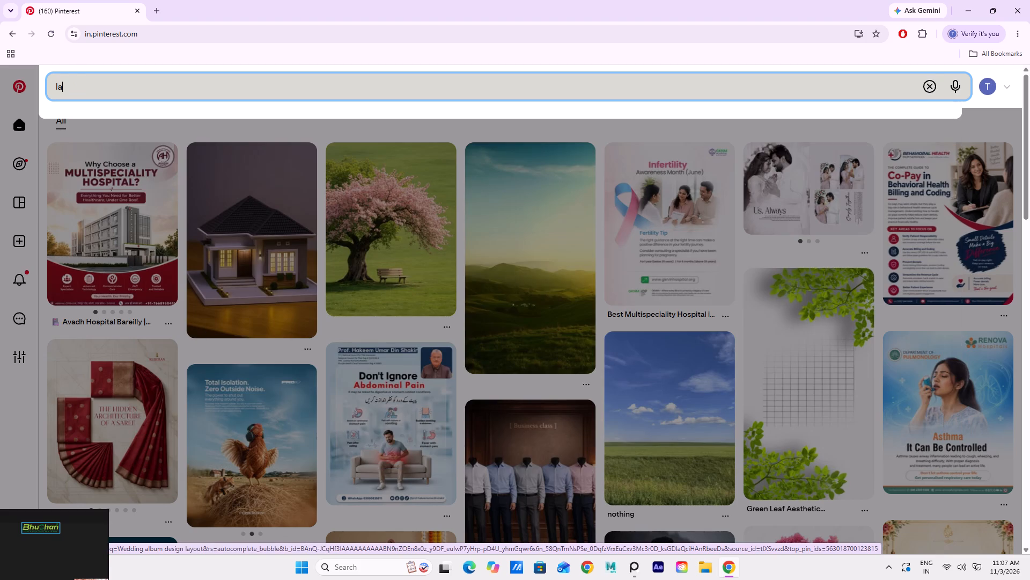
{"action": "key", "text": "n"}
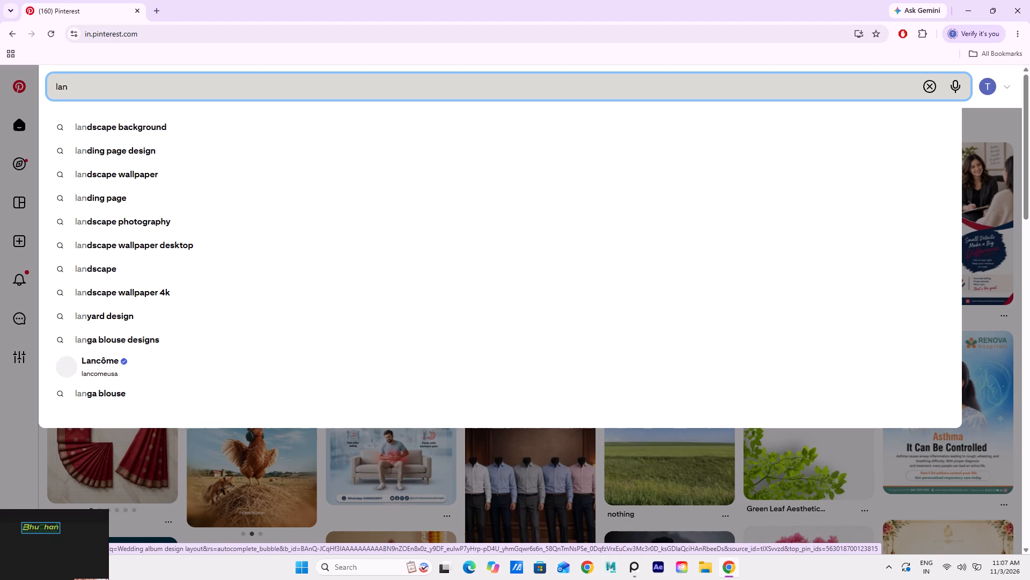
{"action": "key", "text": "d"}
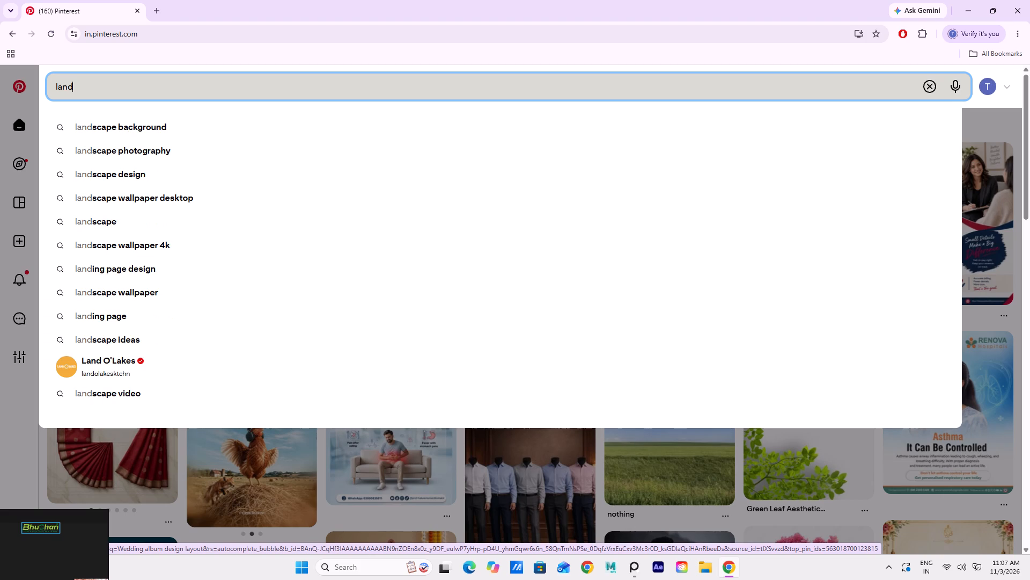